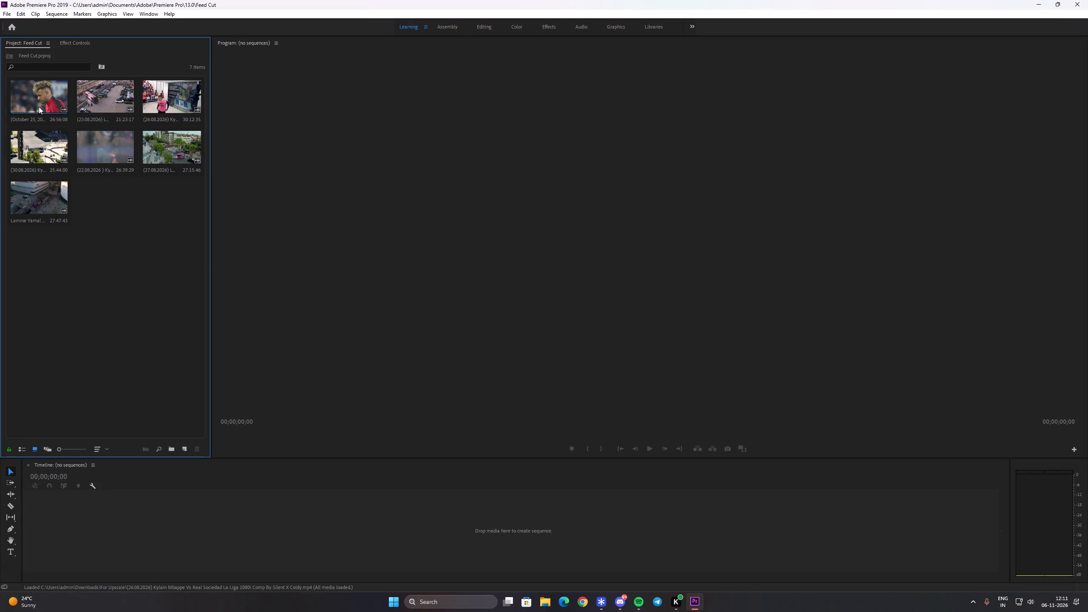
# Create a sequence from the Lamine Yamal Vs Sevilla La Liga clip in the project.
pyautogui.moveTo(33, 201); pyautogui.dragTo(284, 487)
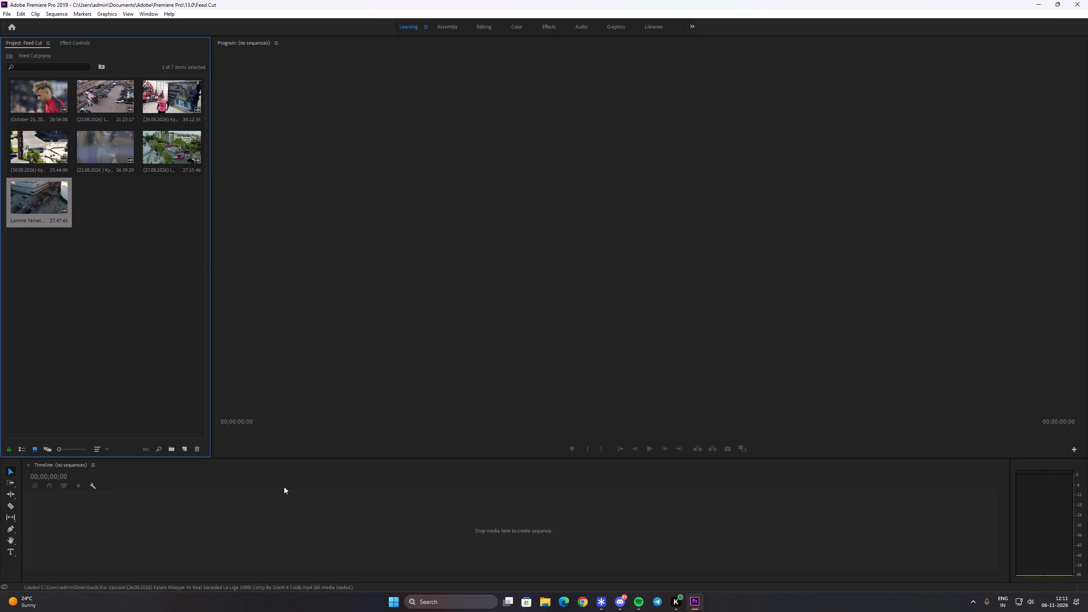
pyautogui.moveTo(284, 487); pyautogui.dragTo(272, 521)
pyautogui.click(327, 528)
# Split the clip at 00:00:04:17, remove the opening team bus footage before it and close the gap.
pyautogui.press('space')
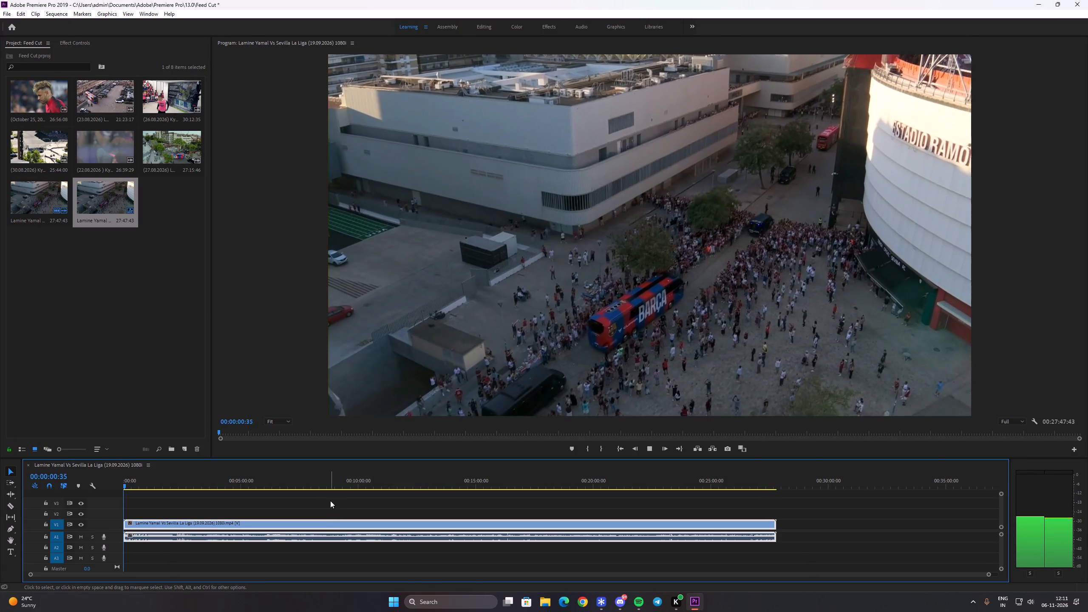
pyautogui.press('=')
pyautogui.press('=')
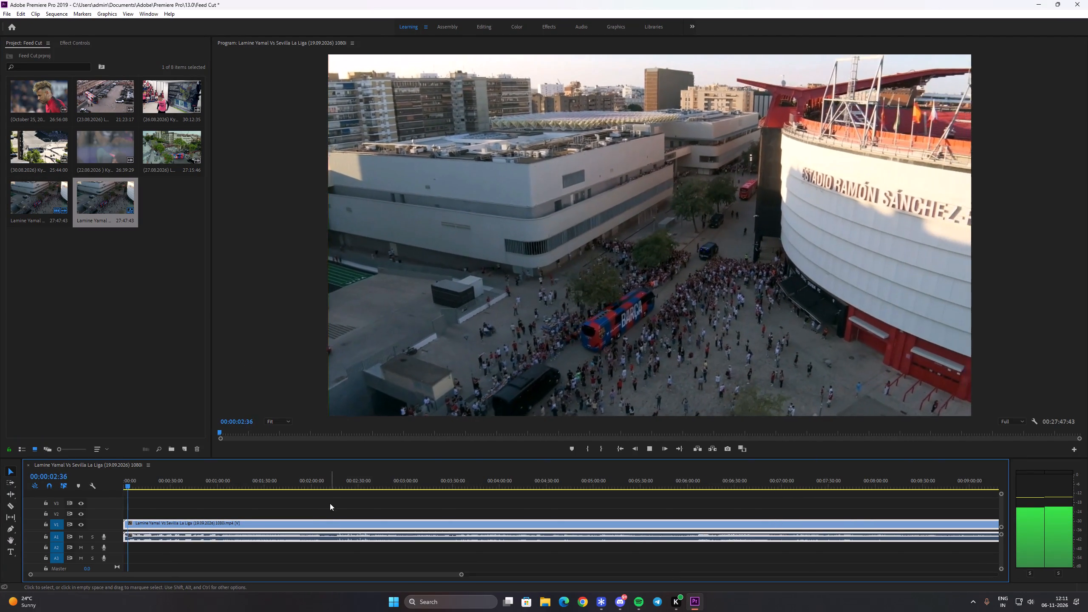
pyautogui.press('=')
pyautogui.write('==')
pyautogui.press('space')
pyautogui.moveTo(171, 483); pyautogui.dragTo(170, 482)
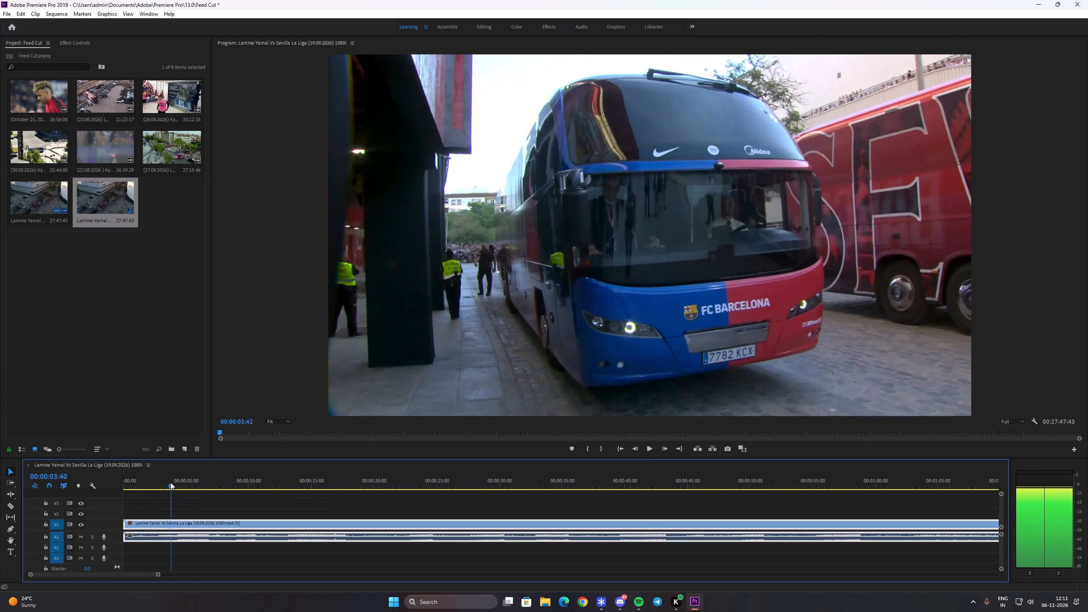
pyautogui.moveTo(170, 482); pyautogui.dragTo(178, 489)
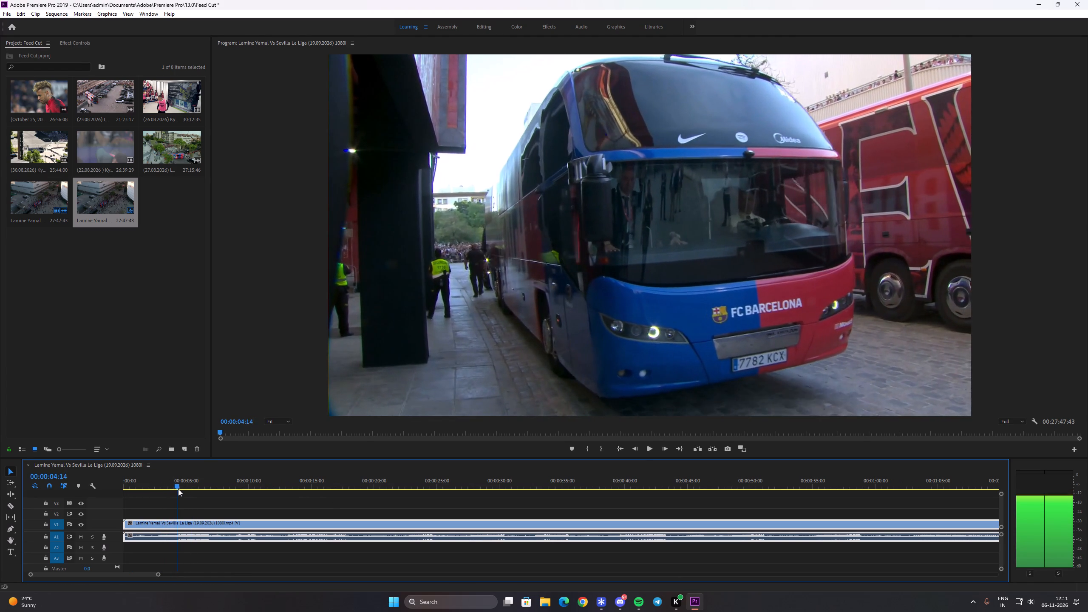
pyautogui.moveTo(178, 489); pyautogui.dragTo(178, 489)
pyautogui.press('c')
pyautogui.click(177, 521)
pyautogui.press('v')
pyautogui.hotkey('ctrl', 'x')
pyautogui.keyDown('ctrl'); pyautogui.click(166, 524); pyautogui.keyUp('ctrl')
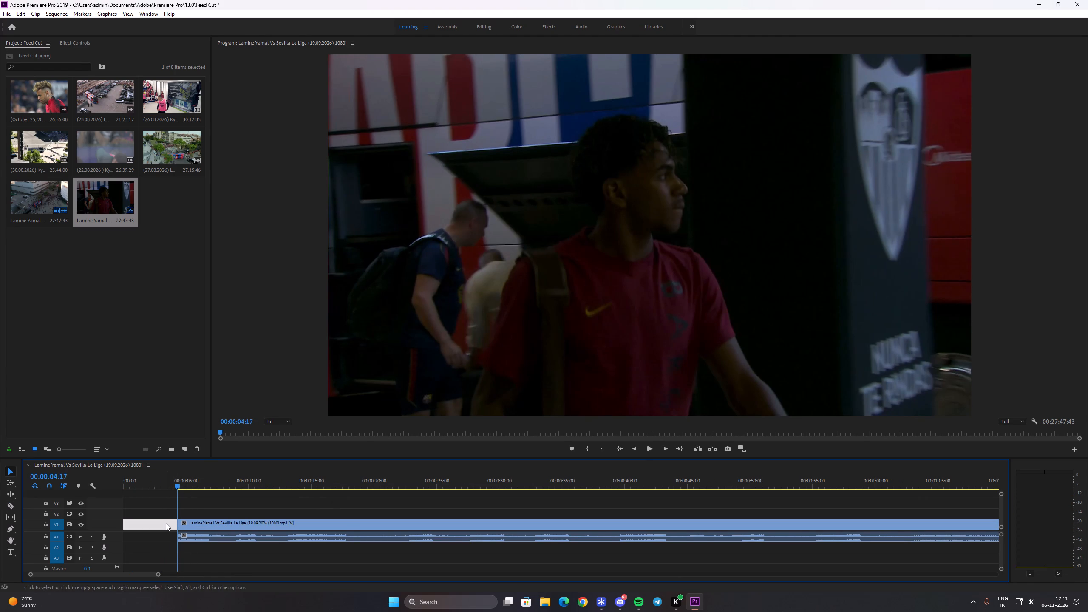
pyautogui.hotkey('shift', 'Delete')
# Split the clip at 00:00:04:31, where the shot of Yamal walking through the indoor corridor ends.
pyautogui.moveTo(133, 480); pyautogui.dragTo(138, 485)
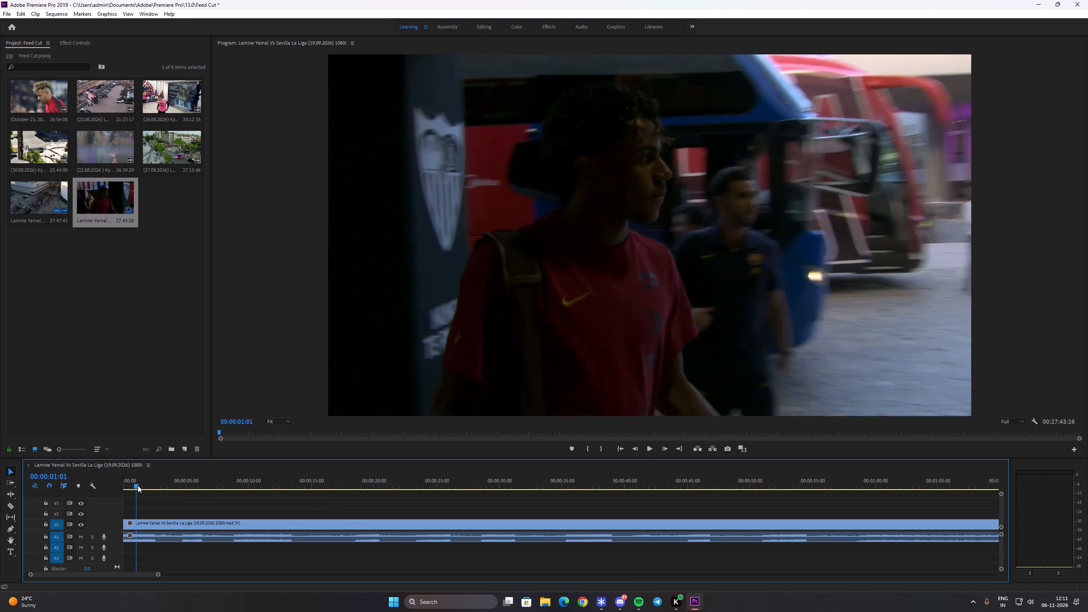
pyautogui.moveTo(138, 485); pyautogui.dragTo(193, 508)
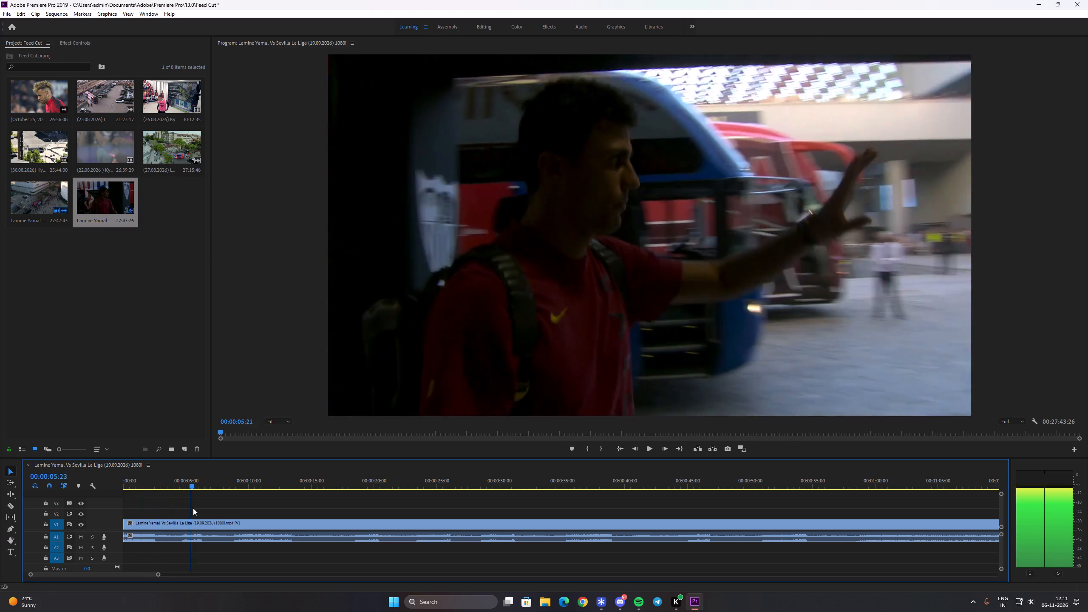
pyautogui.moveTo(193, 508); pyautogui.dragTo(182, 507)
pyautogui.press('c')
pyautogui.click(181, 524)
pyautogui.press('v')
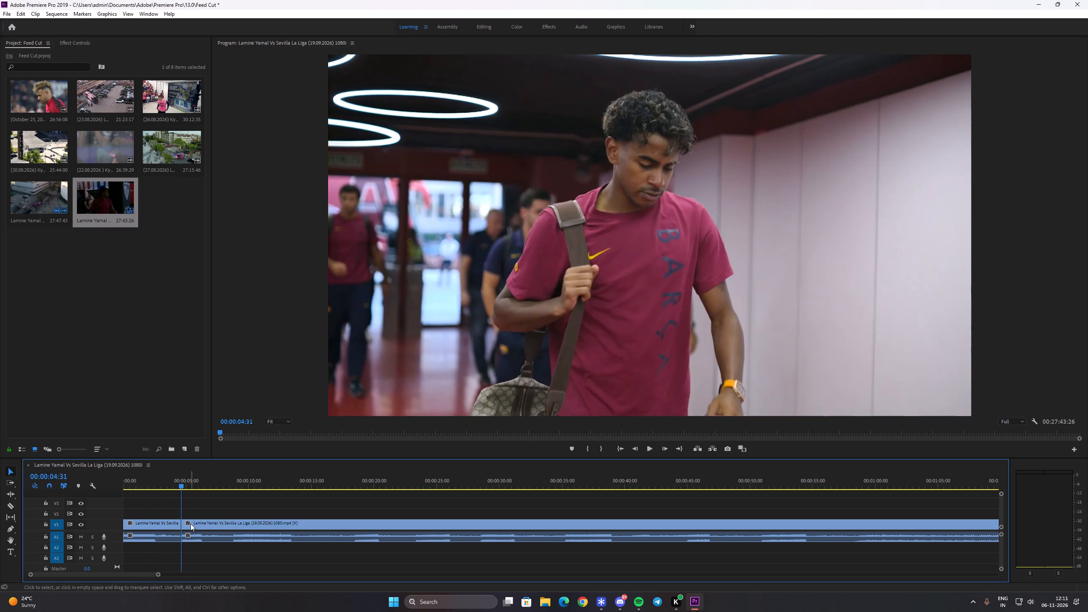
# Remove the footage between the 00:00:04:31 cut and 00:00:58:21 and close the gap.
pyautogui.click(190, 524)
pyautogui.moveTo(190, 485); pyautogui.dragTo(285, 497)
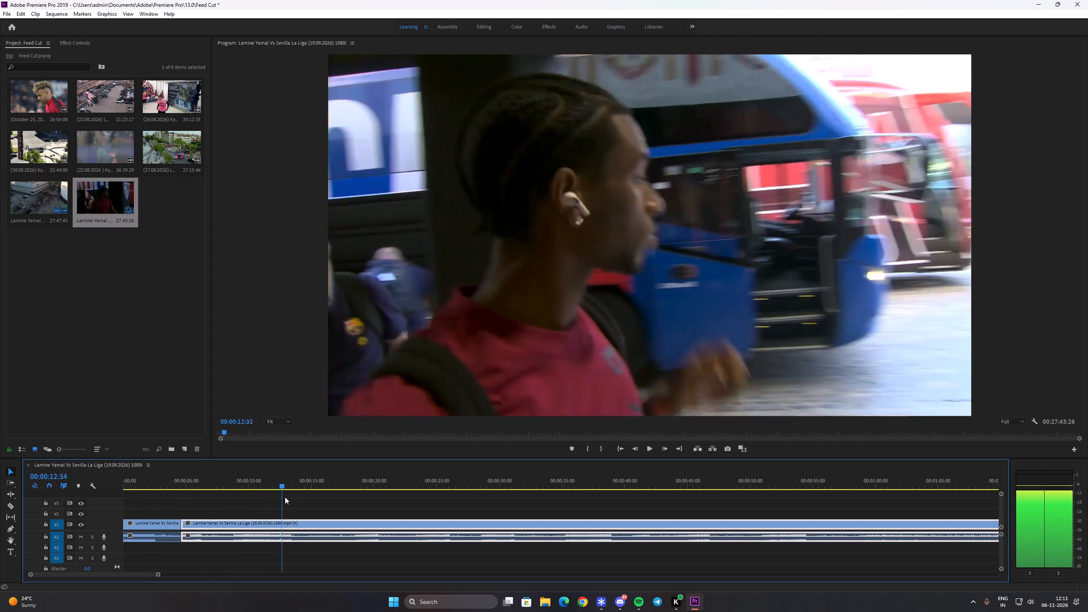
pyautogui.moveTo(285, 497); pyautogui.dragTo(637, 474)
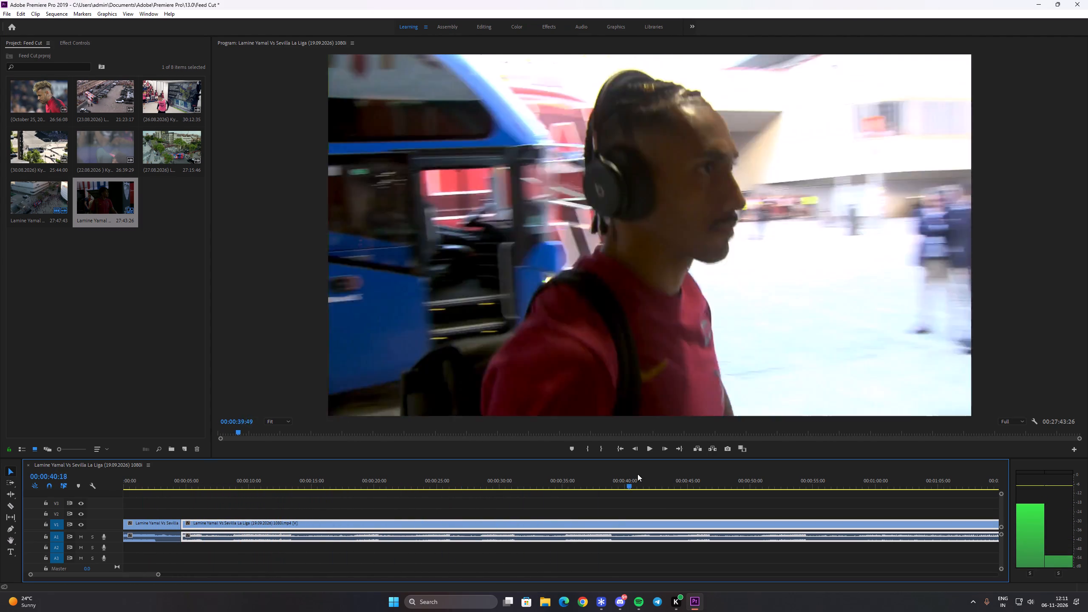
pyautogui.moveTo(637, 474); pyautogui.dragTo(856, 482)
pyautogui.press('c')
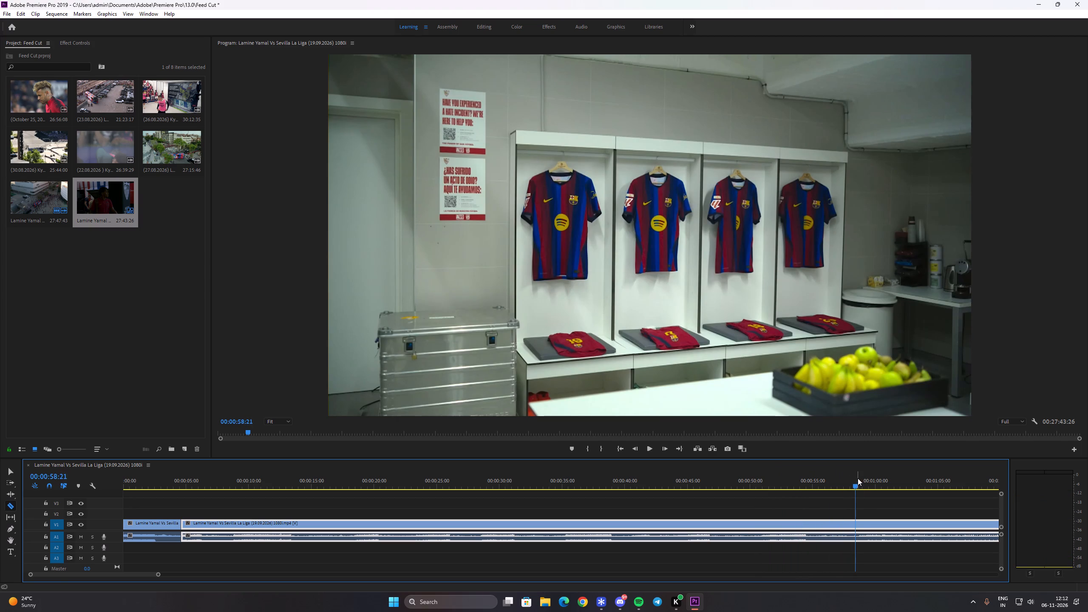
pyautogui.click(857, 523)
pyautogui.press('v')
pyautogui.hotkey('ctrl', 'x')
pyautogui.keyDown('ctrl'); pyautogui.click(844, 524); pyautogui.keyUp('ctrl')
pyautogui.hotkey('shift', 'Delete')
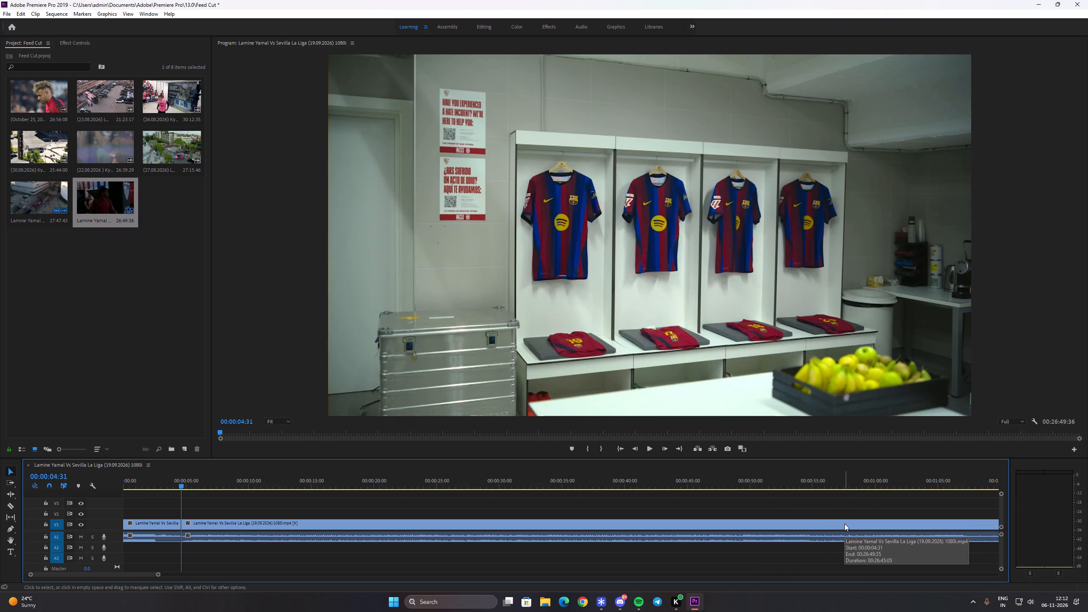
# Remove the dressing room shirt footage from the 00:00:04:31 cut to about 00:01:05 and close the gap.
pyautogui.moveTo(201, 482); pyautogui.dragTo(305, 490)
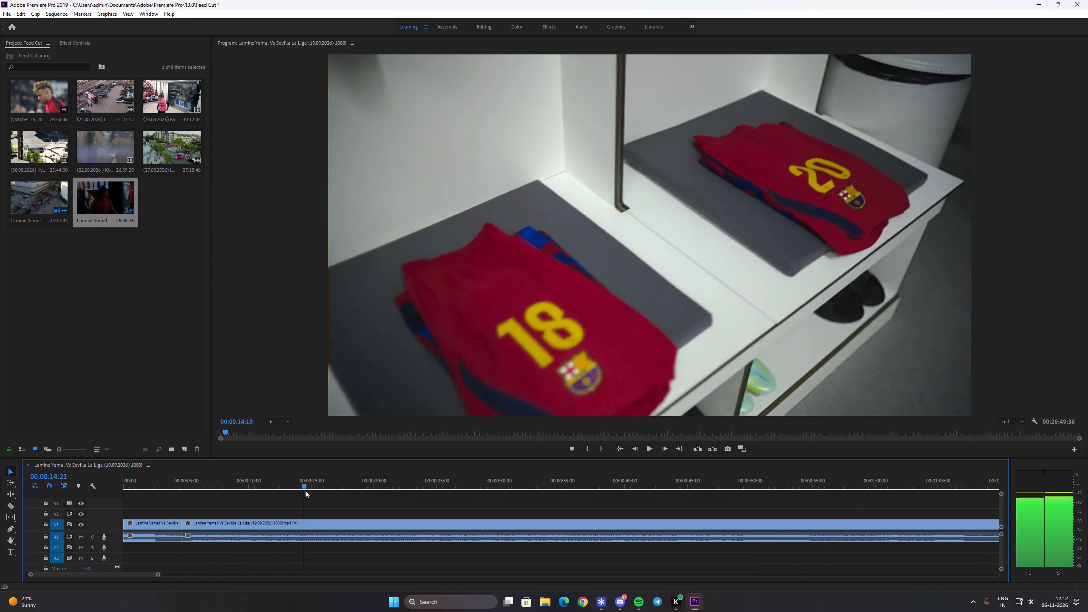
pyautogui.moveTo(305, 490); pyautogui.dragTo(586, 496)
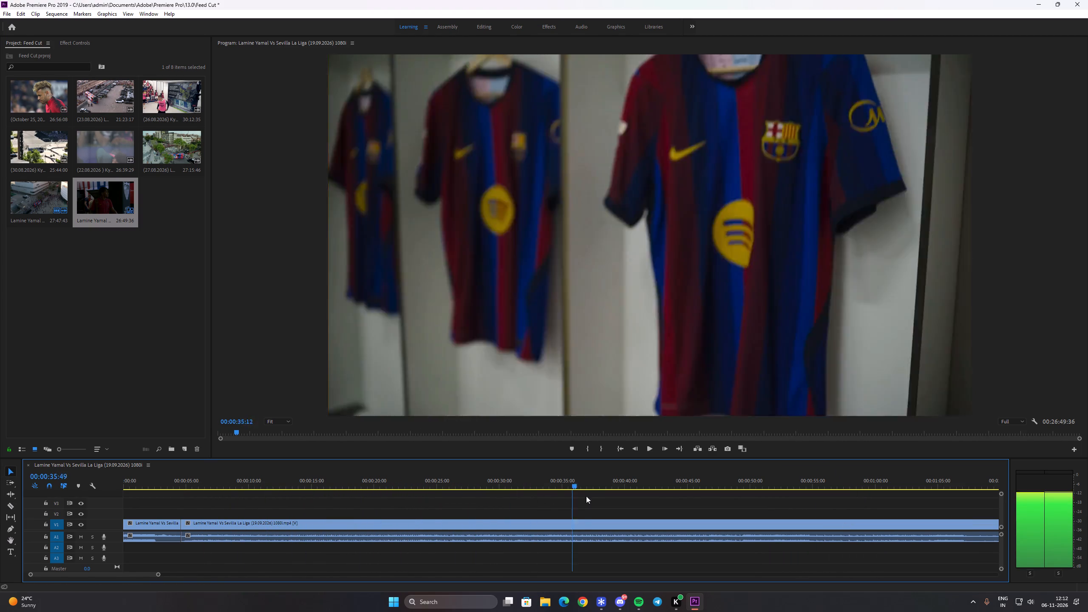
pyautogui.moveTo(586, 496); pyautogui.dragTo(940, 512)
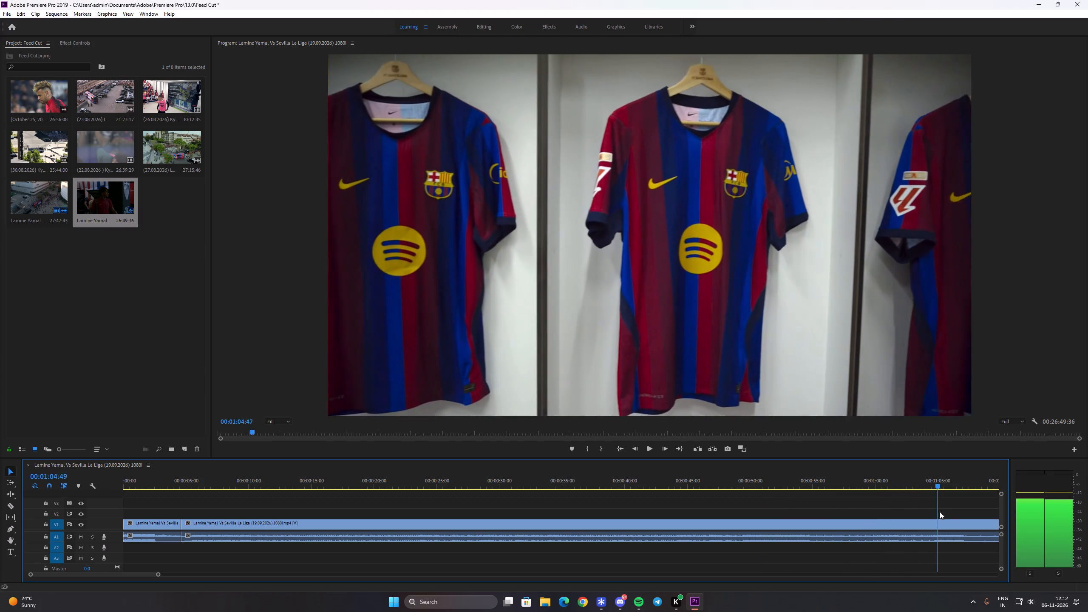
pyautogui.moveTo(940, 512); pyautogui.dragTo(940, 512)
pyautogui.press('c')
pyautogui.click(941, 523)
pyautogui.press('v')
pyautogui.click(922, 524)
pyautogui.hotkey('ctrl', 'x')
pyautogui.click(912, 524)
pyautogui.hotkey('shift', 'Delete')
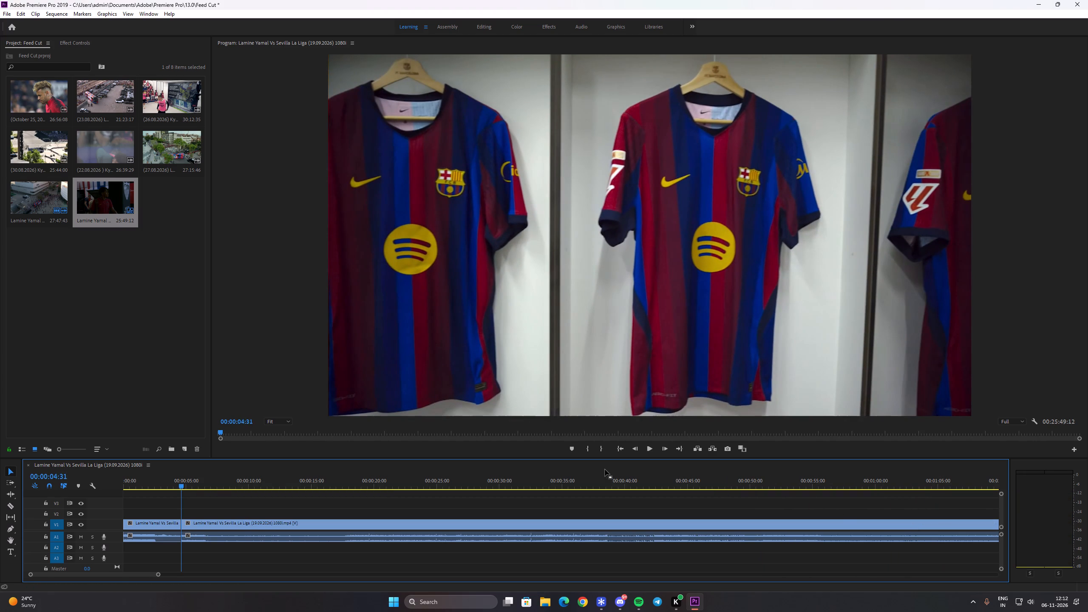
# Remove the footage between the 00:00:04:31 cut and 00:00:06:34, close the gap and briefly play the join.
pyautogui.moveTo(197, 484); pyautogui.dragTo(216, 481)
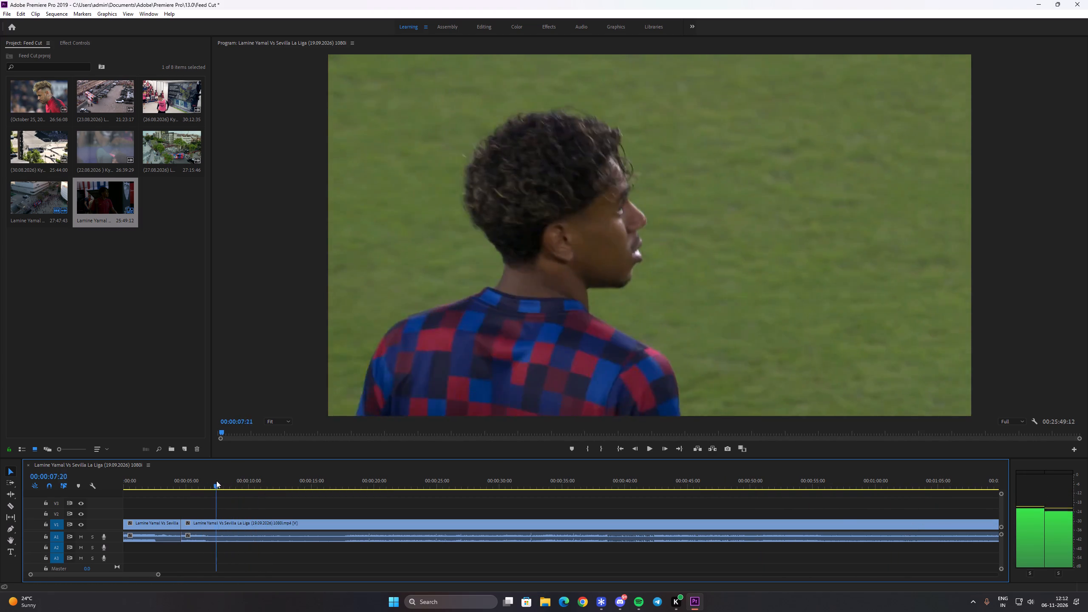
pyautogui.moveTo(216, 481); pyautogui.dragTo(208, 480)
pyautogui.press('c')
pyautogui.click(202, 527)
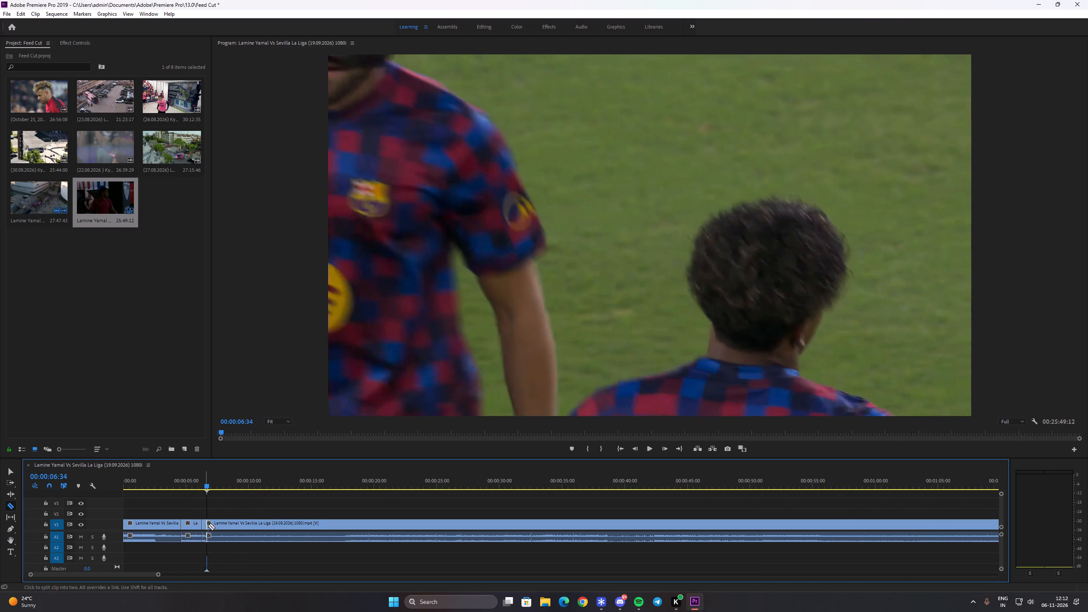
pyautogui.hotkey('ctrl', 'z')
pyautogui.click(207, 522)
pyautogui.press('v')
pyautogui.click(194, 526)
pyautogui.hotkey('ctrl', 'x')
pyautogui.click(196, 521)
pyautogui.hotkey('shift', 'Delete')
pyautogui.press('space')
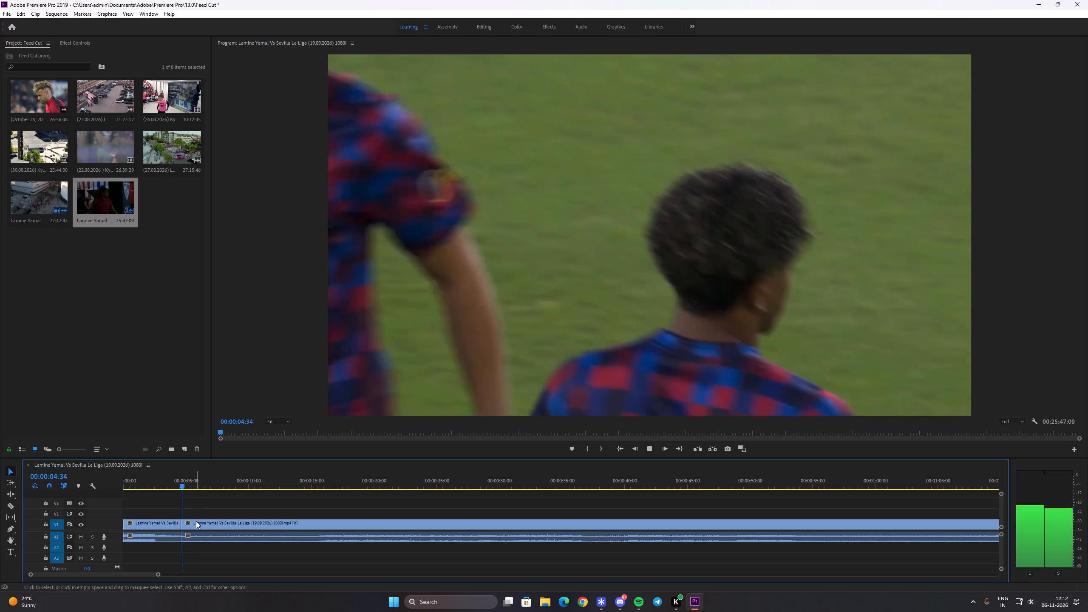
pyautogui.press('space')
# Split the clip at 00:00:11:06, at the end of the close-up of Yamal among his teammates.
pyautogui.moveTo(201, 485); pyautogui.dragTo(240, 493)
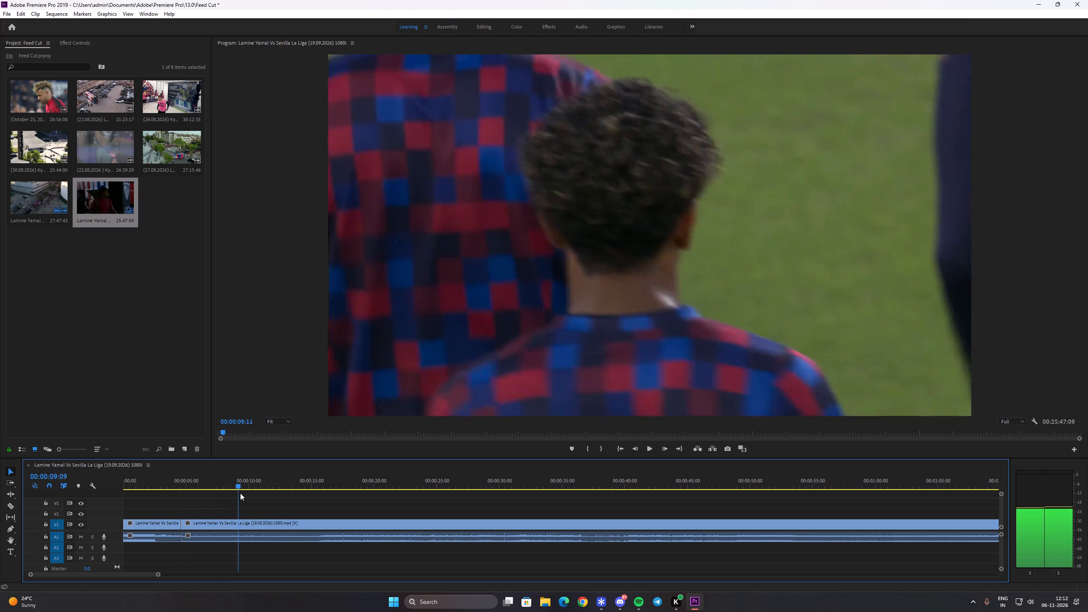
pyautogui.moveTo(240, 493); pyautogui.dragTo(263, 496)
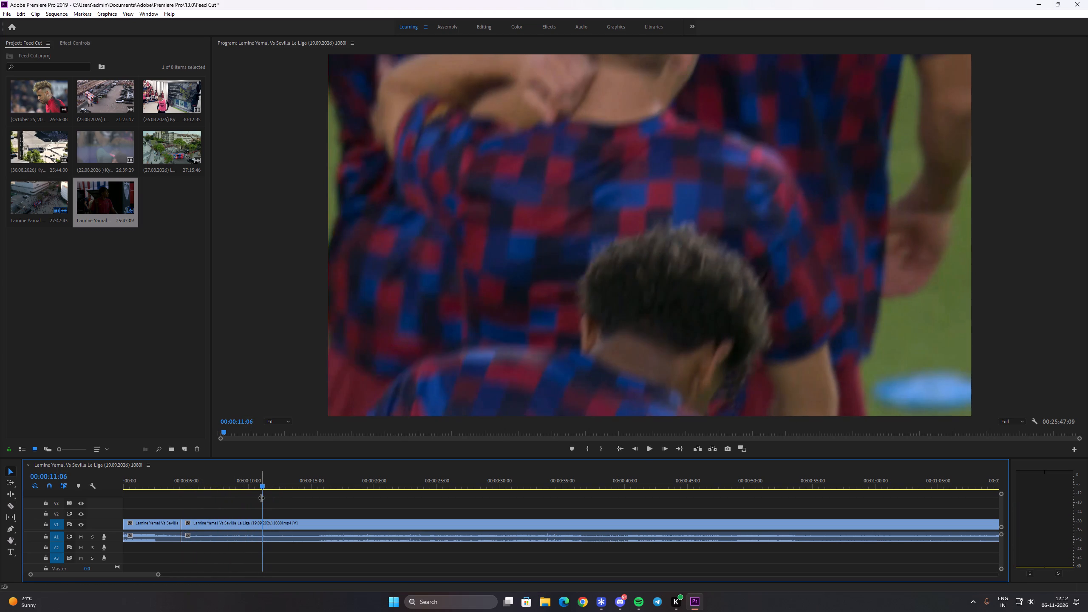
pyautogui.press('c')
pyautogui.click(263, 524)
pyautogui.press('v')
# Remove the footage between the 00:00:11:06 cut and 00:00:15:35 and close the gap.
pyautogui.click(273, 524)
pyautogui.moveTo(280, 488); pyautogui.dragTo(341, 498)
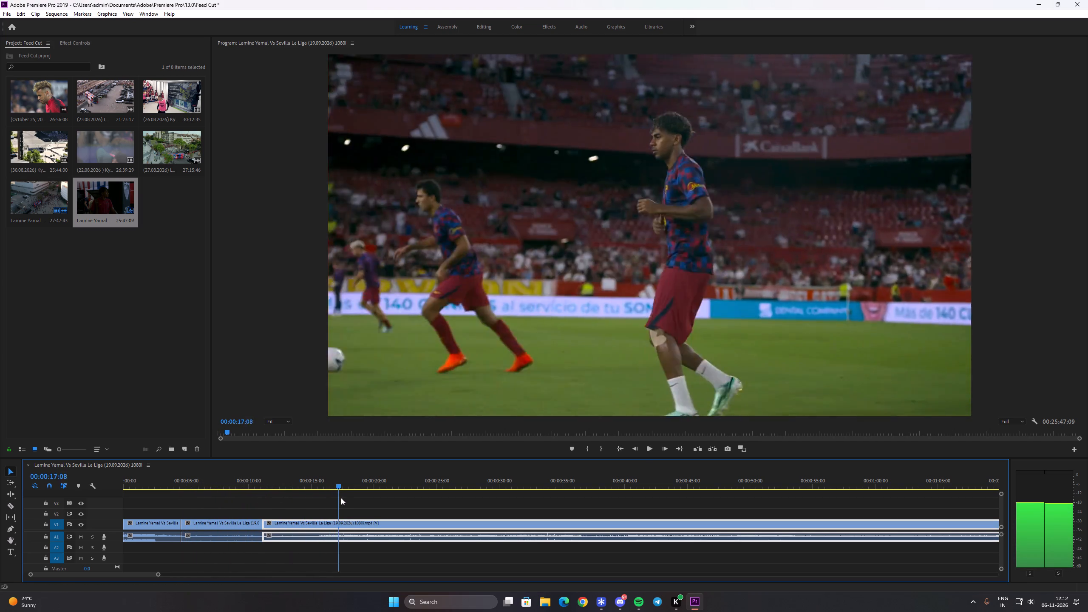
pyautogui.moveTo(341, 498); pyautogui.dragTo(321, 501)
pyautogui.press('c')
pyautogui.click(320, 524)
pyautogui.press('v')
pyautogui.hotkey('ctrl', 'x')
pyautogui.keyDown('ctrl'); pyautogui.click(308, 524); pyautogui.keyUp('ctrl')
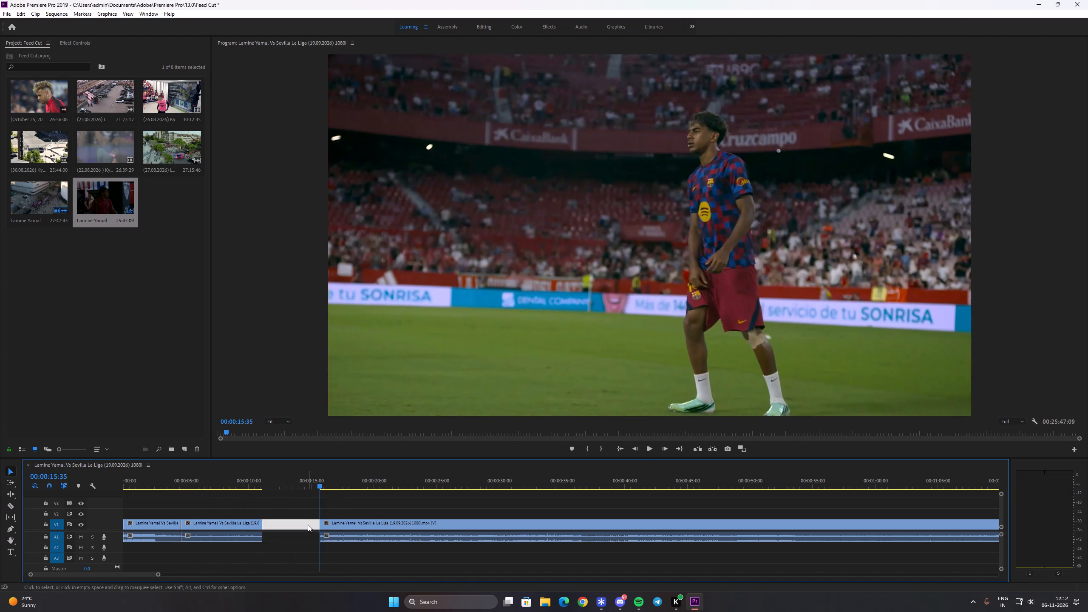
pyautogui.hotkey('shift', 'Delete')
# Split the clip at 00:00:18:27, at the end of the wide warm-up shot of Yamal.
pyautogui.moveTo(279, 478); pyautogui.dragTo(330, 491)
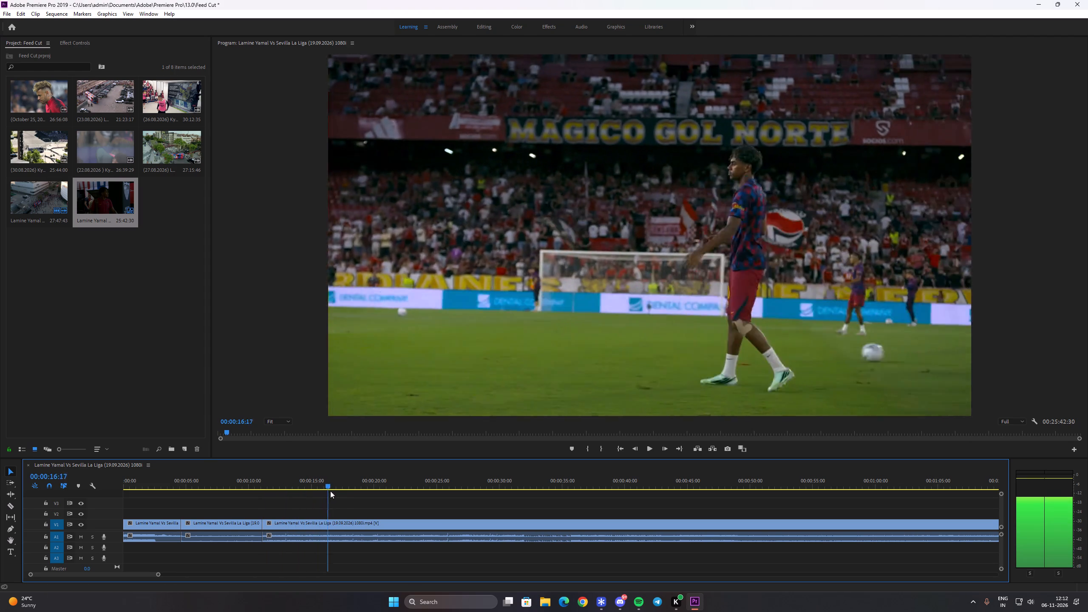
pyautogui.moveTo(330, 491); pyautogui.dragTo(357, 501)
pyautogui.press('c')
pyautogui.click(355, 524)
pyautogui.press('v')
# Remove the warm-up footage from the 00:00:18:27 cut to about 00:00:32 and close the gap.
pyautogui.click(370, 523)
pyautogui.moveTo(382, 486); pyautogui.dragTo(409, 488)
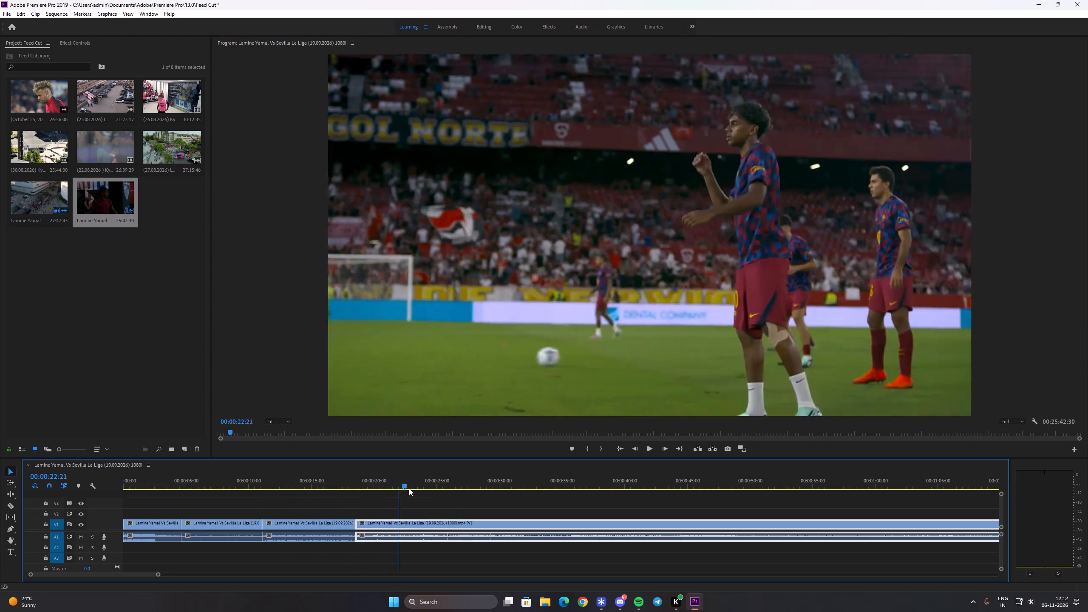
pyautogui.moveTo(409, 488); pyautogui.dragTo(521, 492)
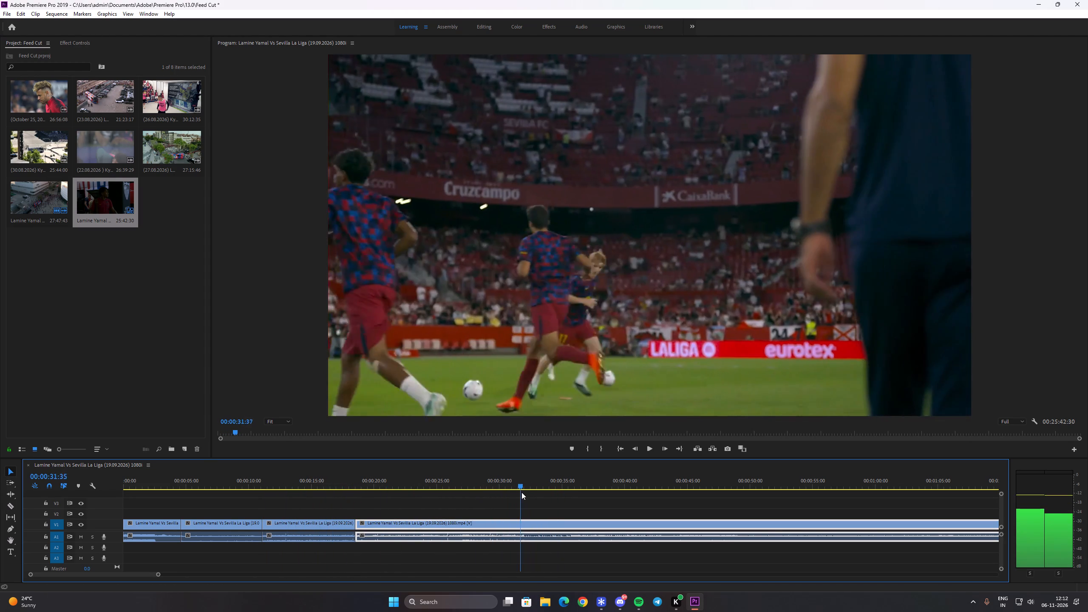
pyautogui.moveTo(521, 492); pyautogui.dragTo(527, 495)
pyautogui.press('c')
pyautogui.click(524, 522)
pyautogui.press('v')
pyautogui.hotkey('ctrl', 'x')
pyautogui.keyDown('ctrl'); pyautogui.click(510, 522); pyautogui.keyUp('ctrl')
pyautogui.hotkey('shift', 'Delete')
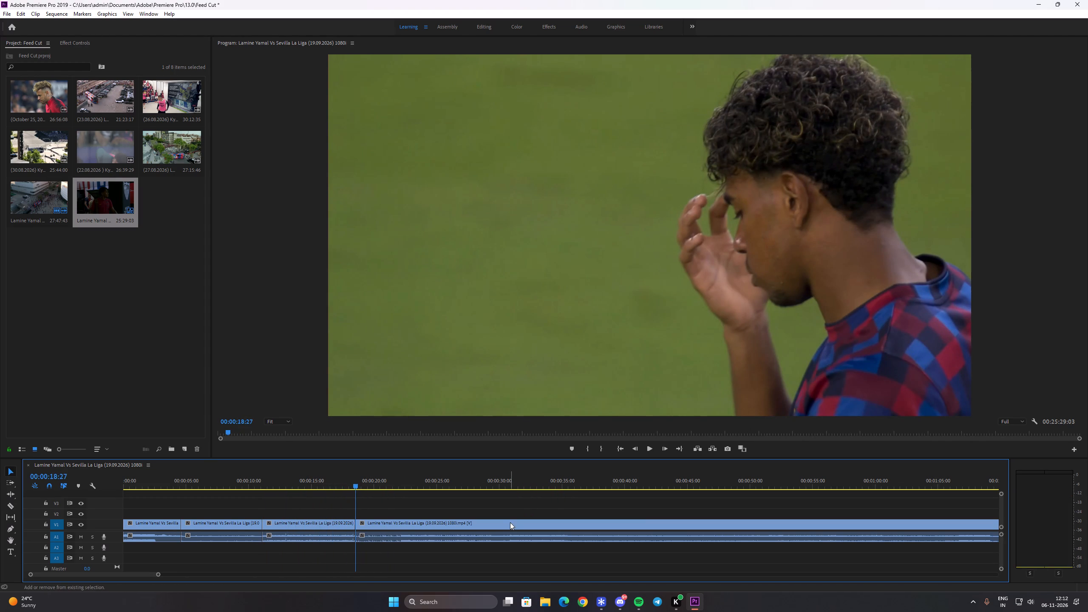
# Split the clip at 00:00:26:33, at the end of Yamal's close-up on the pitch.
pyautogui.moveTo(372, 484); pyautogui.dragTo(433, 498)
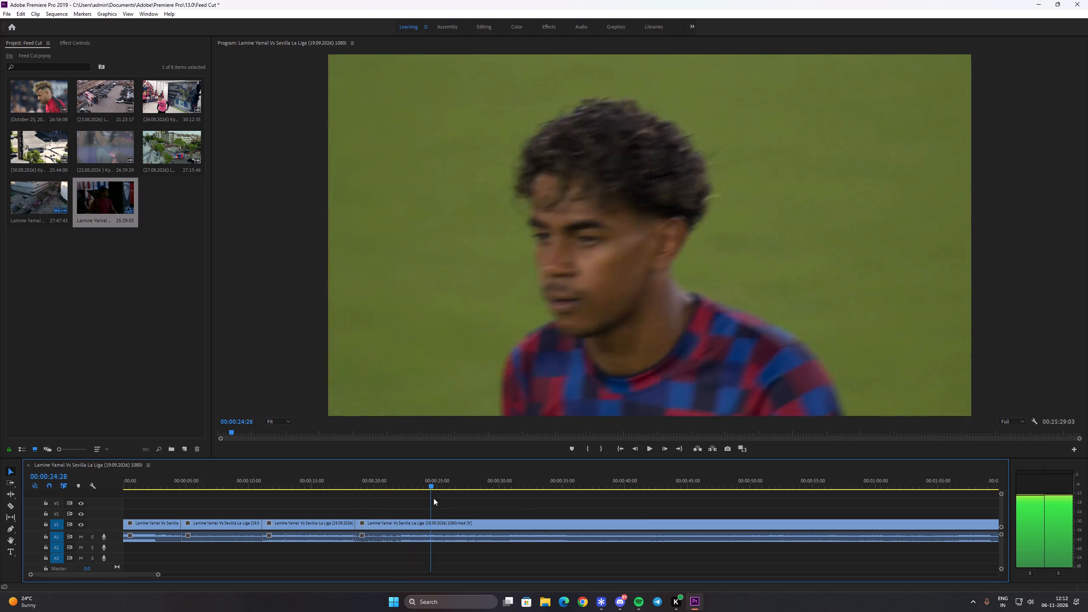
pyautogui.moveTo(433, 498); pyautogui.dragTo(459, 503)
pyautogui.press('c')
pyautogui.click(460, 521)
pyautogui.press('v')
# Remove the footage from the 00:00:26:33 cut to about 00:00:44 and close the gap.
pyautogui.click(477, 523)
pyautogui.moveTo(483, 486); pyautogui.dragTo(716, 490)
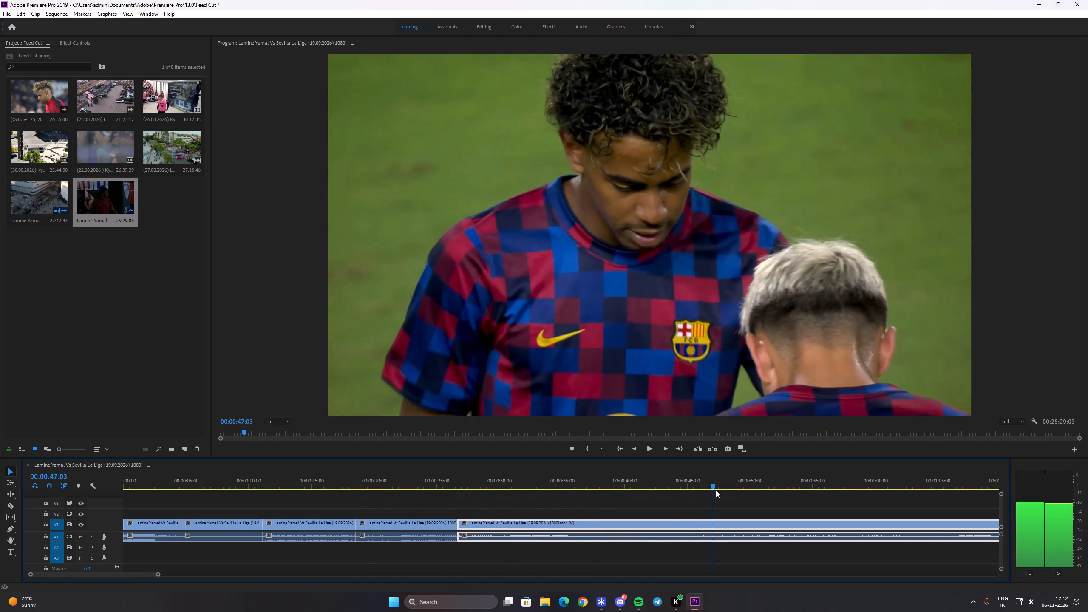
pyautogui.moveTo(716, 490); pyautogui.dragTo(651, 494)
pyautogui.press('c')
pyautogui.press('v')
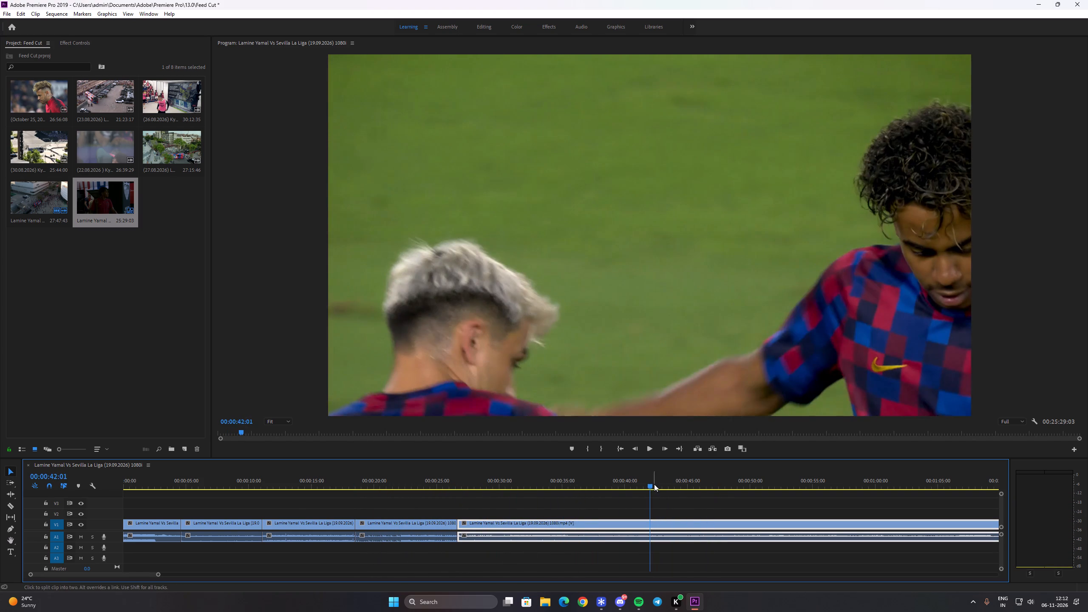
pyautogui.moveTo(652, 483); pyautogui.dragTo(672, 501)
pyautogui.press('c')
pyautogui.click(674, 523)
pyautogui.press('v')
pyautogui.hotkey('ctrl', 'x')
pyautogui.keyDown('ctrl'); pyautogui.click(656, 524); pyautogui.keyUp('ctrl')
pyautogui.hotkey('shift', 'Delete')
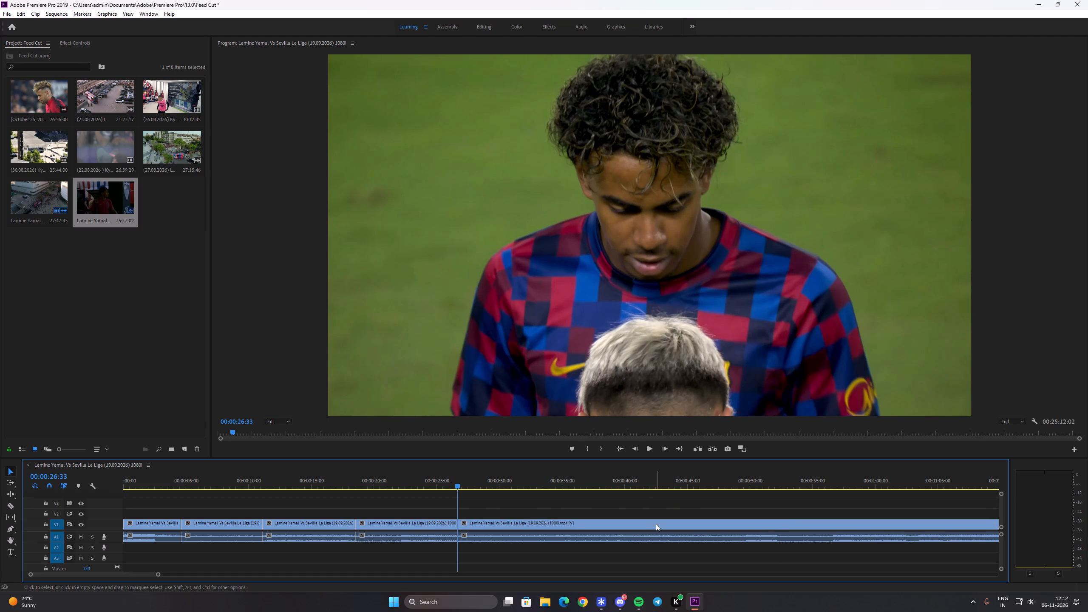
# Split the clip at 00:00:35:40, at the end of the close-up of Yamal with his teammates.
pyautogui.moveTo(477, 483); pyautogui.dragTo(547, 499)
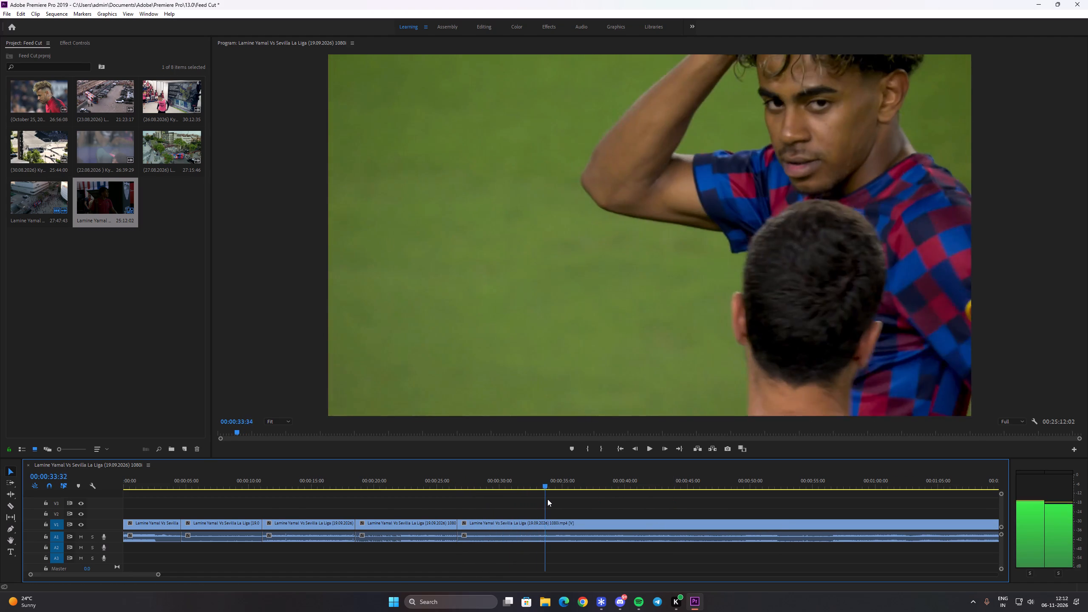
pyautogui.moveTo(547, 499); pyautogui.dragTo(573, 499)
pyautogui.press('c')
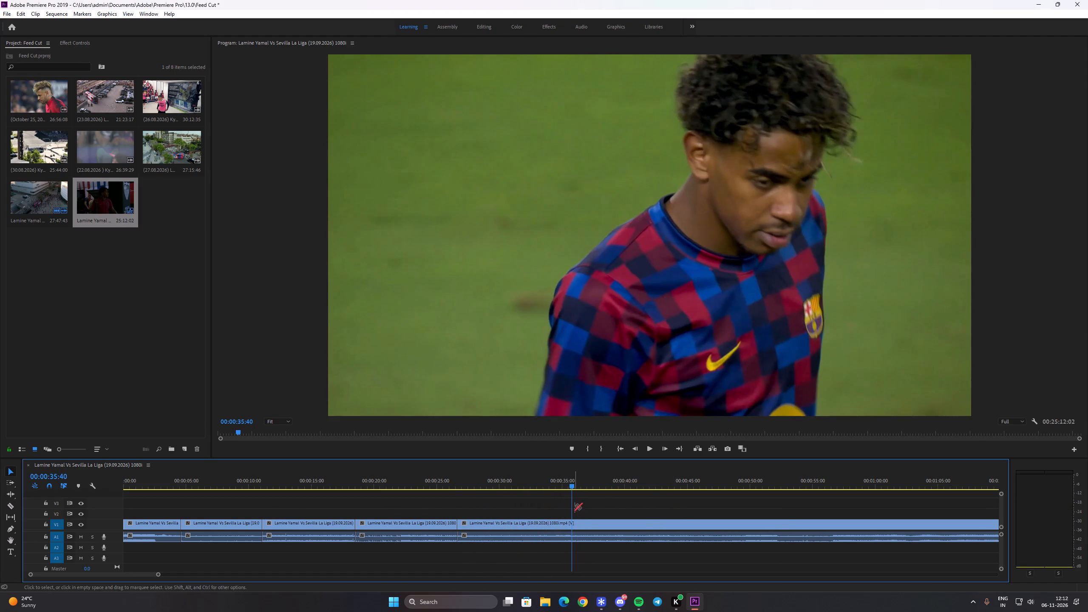
pyautogui.click(569, 524)
pyautogui.press('v')
# Remove the footage from the 00:00:35:40 cut to 00:00:38:22, before Yamal's smiling close-up, and close the gap.
pyautogui.click(602, 524)
pyautogui.press('space')
pyautogui.press('space')
pyautogui.moveTo(143, 575); pyautogui.dragTo(154, 578)
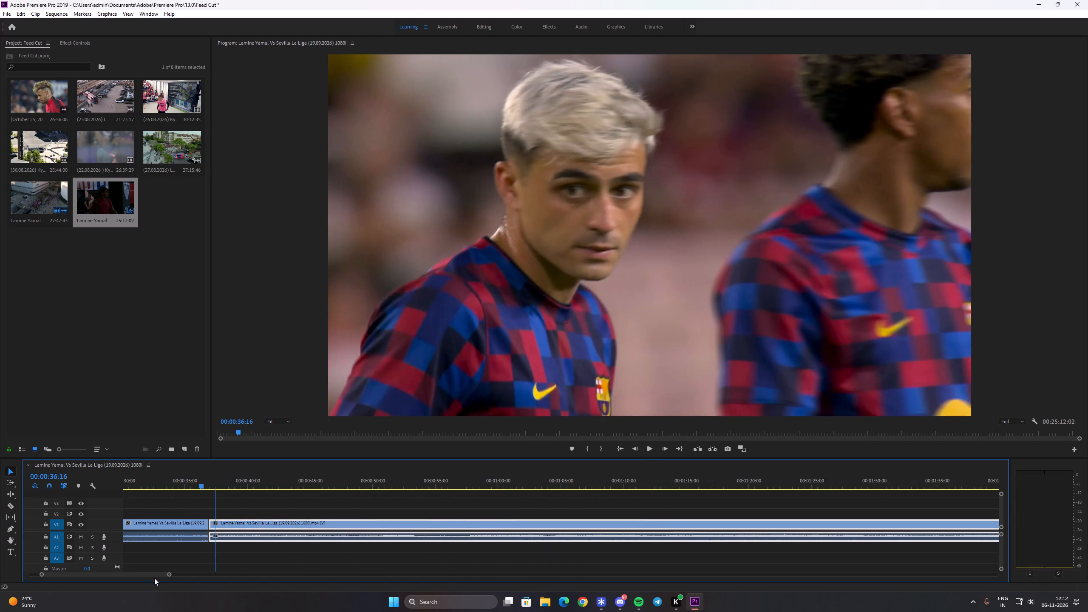
pyautogui.moveTo(154, 578); pyautogui.dragTo(155, 578)
pyautogui.moveTo(212, 479); pyautogui.dragTo(208, 475)
pyautogui.press('c')
pyautogui.press('v')
pyautogui.moveTo(208, 484); pyautogui.dragTo(215, 487)
pyautogui.press('c')
pyautogui.click(212, 531)
pyautogui.press('v')
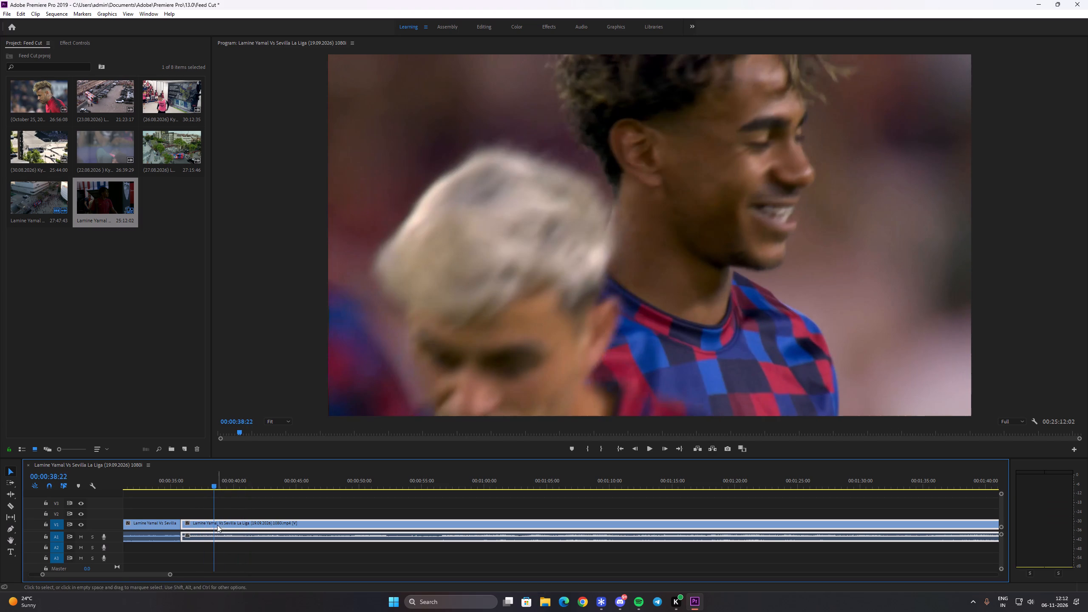
pyautogui.hotkey('ctrl', 'x')
pyautogui.hotkey('ctrl', 'z')
pyautogui.click(223, 524)
pyautogui.press('c')
pyautogui.click(214, 523)
pyautogui.press('v')
pyautogui.hotkey('ctrl', 'x')
pyautogui.click(205, 524)
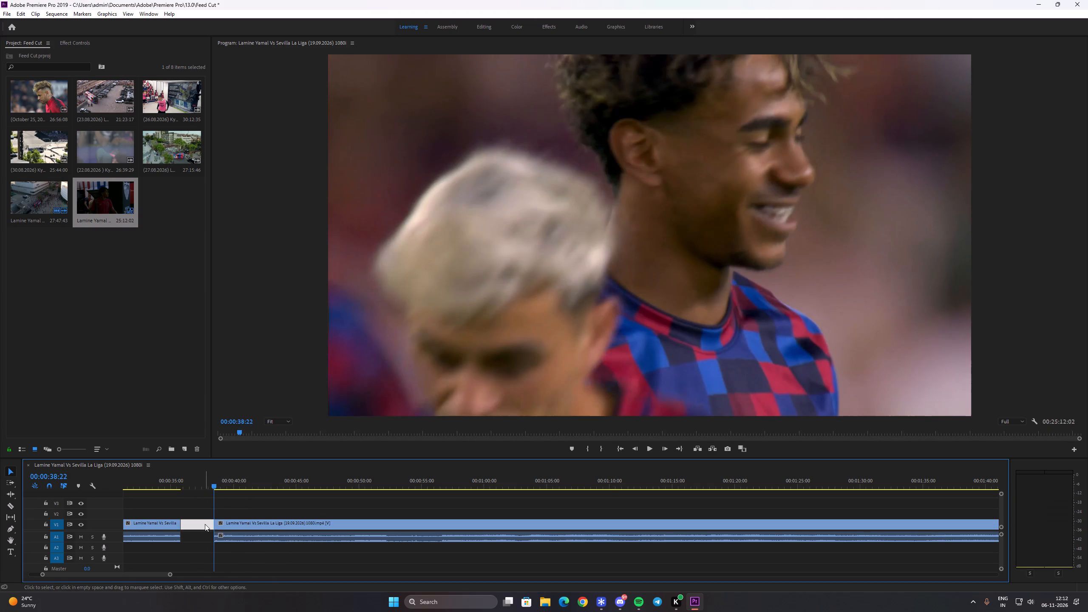
pyautogui.hotkey('shift', 'Delete')
# Split the clip at about 00:00:38, at the end of Yamal's smiling close-up.
pyautogui.press('space')
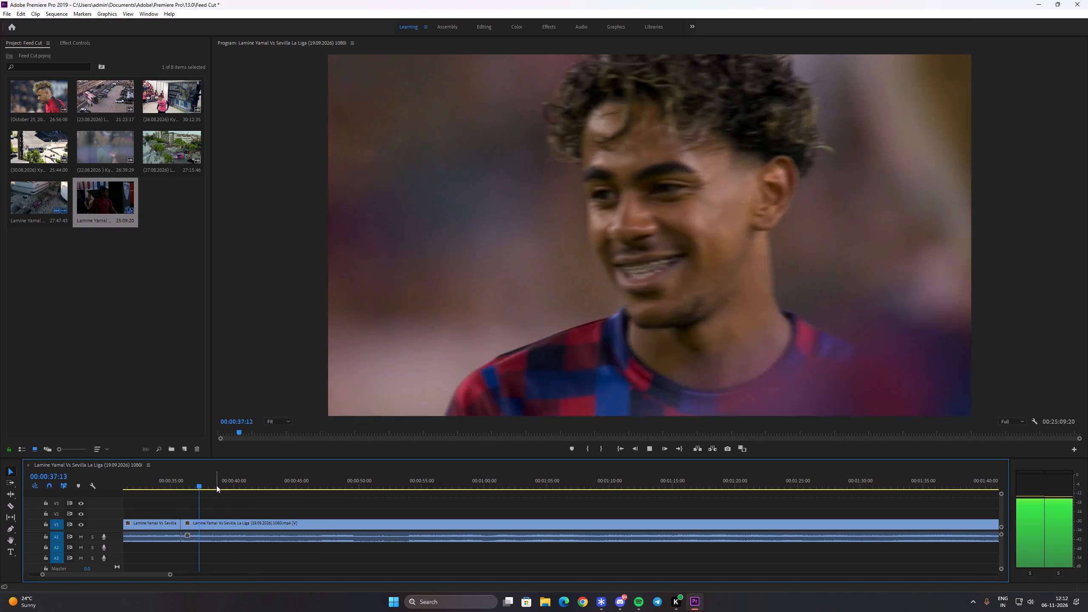
pyautogui.press('space')
pyautogui.moveTo(204, 484); pyautogui.dragTo(225, 498)
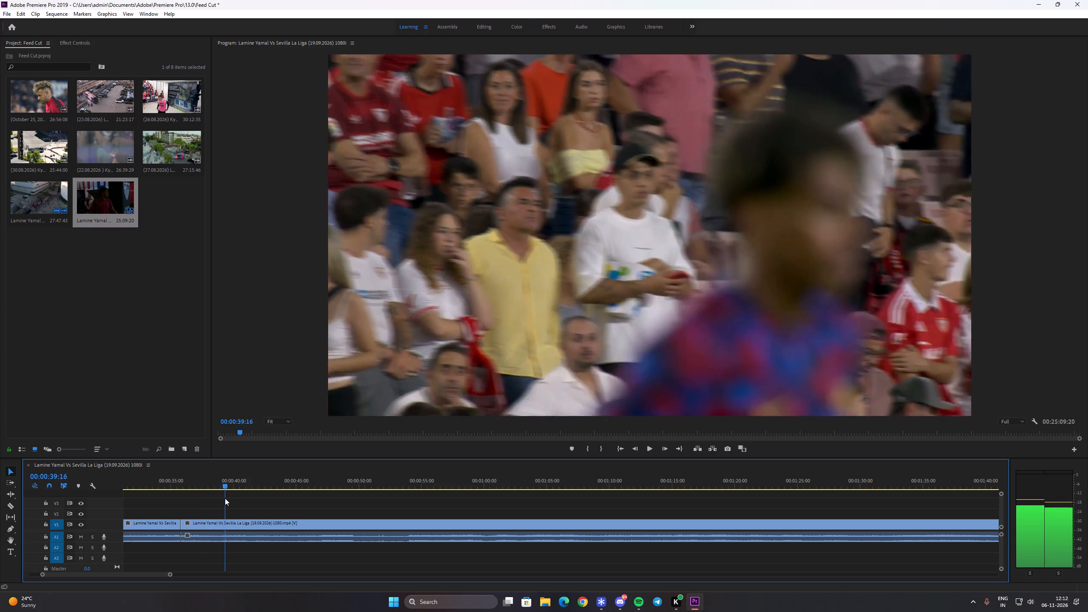
pyautogui.moveTo(225, 498); pyautogui.dragTo(215, 496)
pyautogui.press('c')
pyautogui.click(215, 522)
pyautogui.press('v')
# Remove the footage from that cut to 00:00:55:06, where Yamal comes up the tunnel stairs, and close the gap.
pyautogui.click(229, 523)
pyautogui.moveTo(221, 480); pyautogui.dragTo(254, 493)
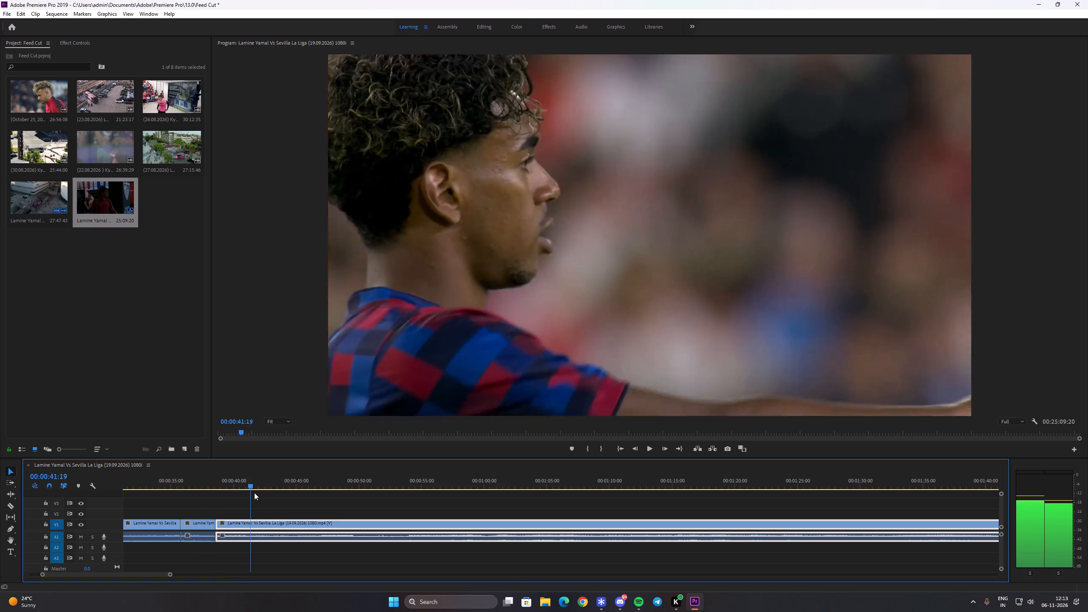
pyautogui.moveTo(254, 493); pyautogui.dragTo(460, 493)
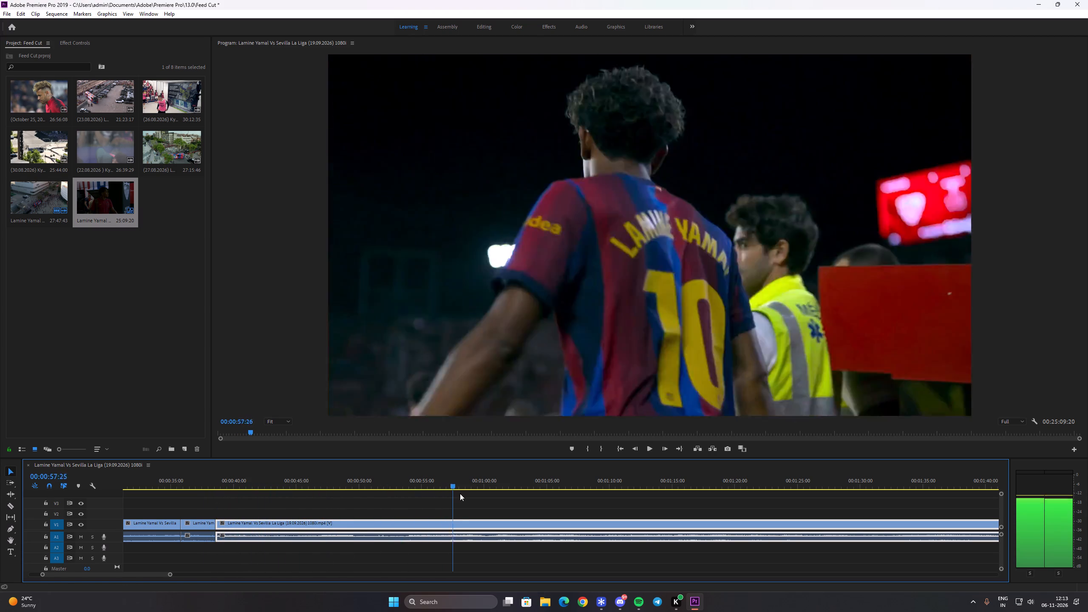
pyautogui.moveTo(460, 493); pyautogui.dragTo(411, 492)
pyautogui.press('c')
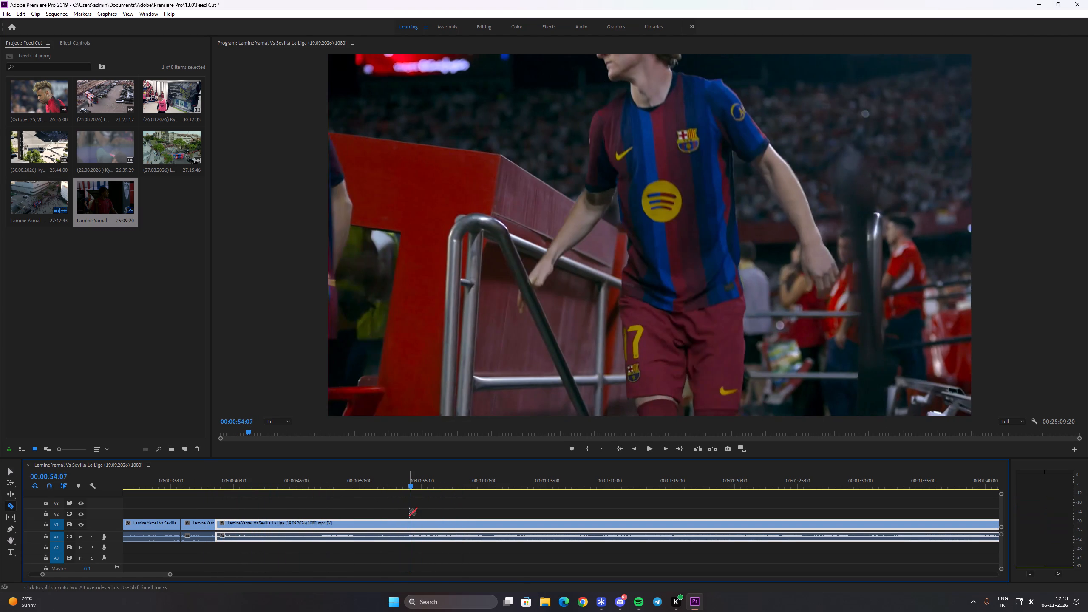
pyautogui.press('space')
pyautogui.write('v')
pyautogui.press('space')
pyautogui.click(422, 521)
pyautogui.press('v')
pyautogui.press('c')
pyautogui.click(424, 523)
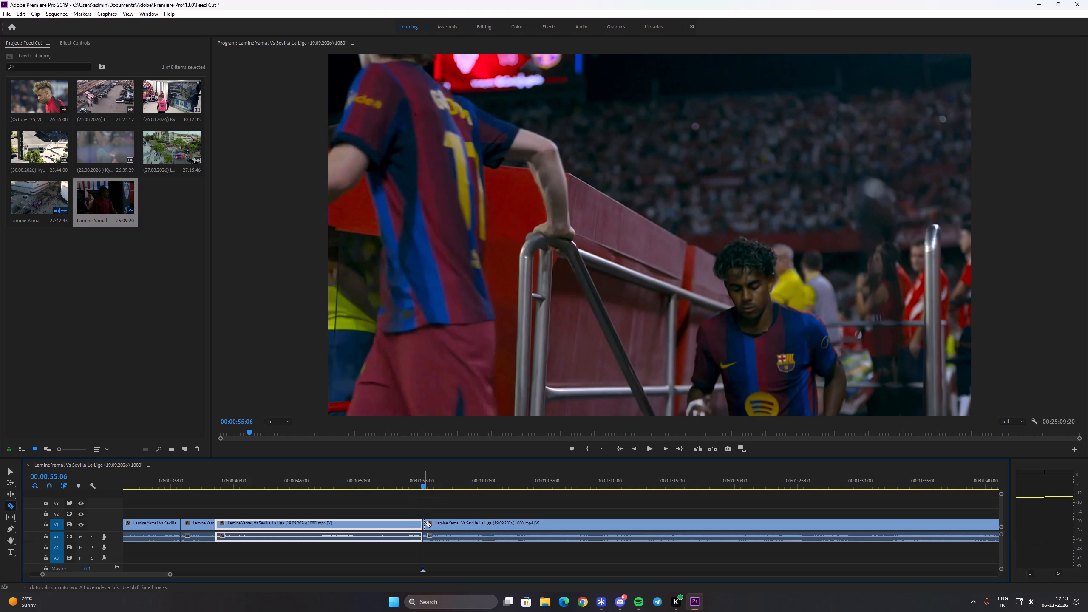
pyautogui.press('v')
pyautogui.hotkey('ctrl', 'x')
pyautogui.keyDown('ctrl'); pyautogui.click(411, 525); pyautogui.keyUp('ctrl')
pyautogui.hotkey('shift', 'Delete')
# Split the clip at about 00:00:47, between Yamal's applauding shot and the team gathering on the pitch.
pyautogui.press('space')
pyautogui.press('space')
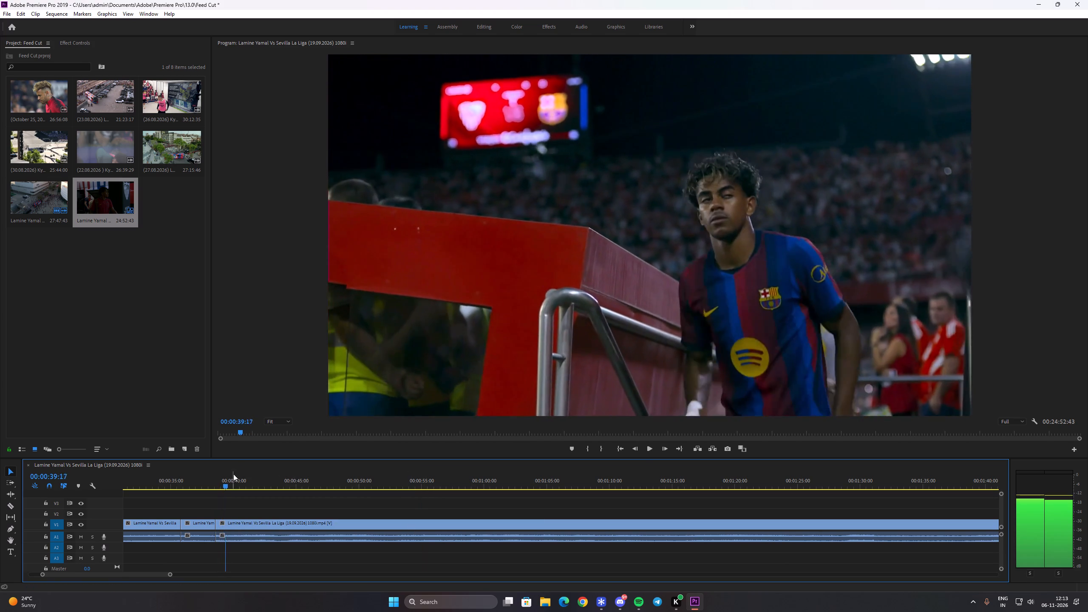
pyautogui.moveTo(229, 482); pyautogui.dragTo(294, 514)
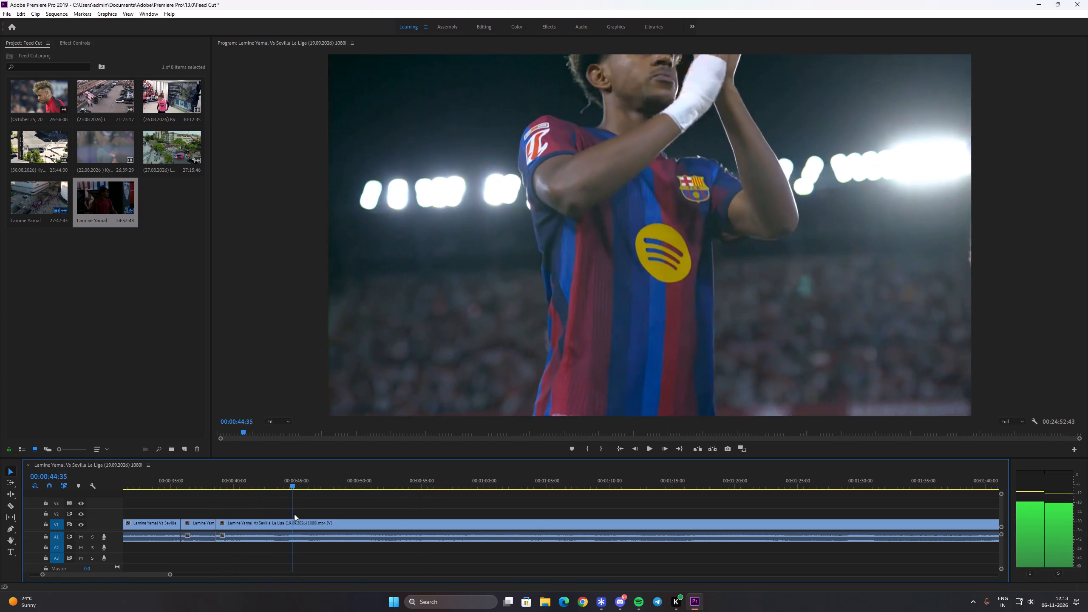
pyautogui.moveTo(294, 514); pyautogui.dragTo(327, 512)
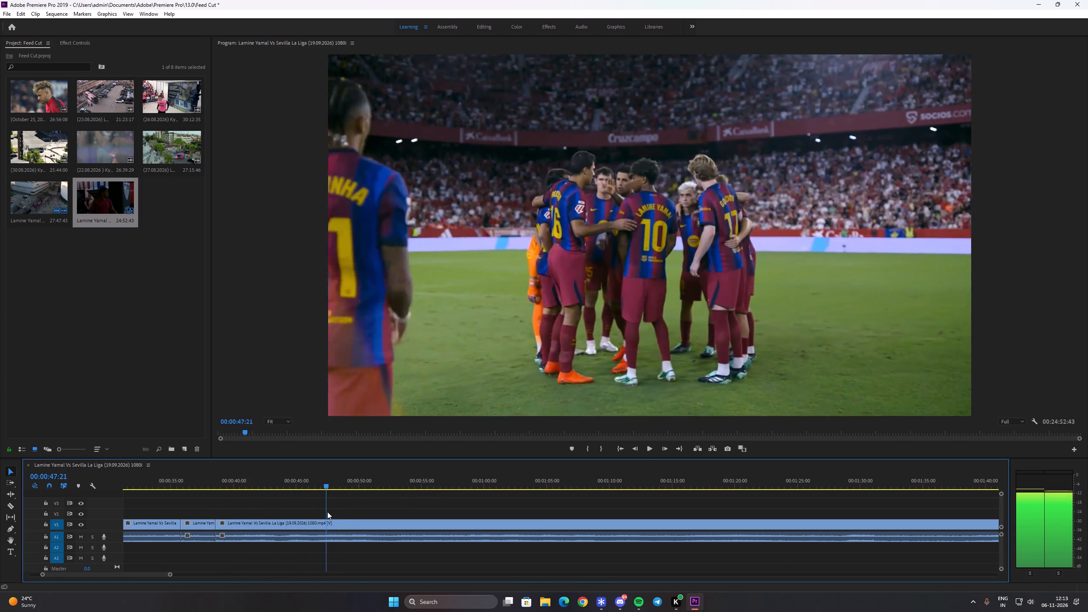
pyautogui.moveTo(327, 512); pyautogui.dragTo(322, 513)
pyautogui.press('c')
pyautogui.click(323, 524)
pyautogui.press('v')
# Remove the team gathering footage from the 00:00:47 cut to 00:00:50:39 and close the gap.
pyautogui.click(333, 522)
pyautogui.moveTo(334, 488); pyautogui.dragTo(341, 491)
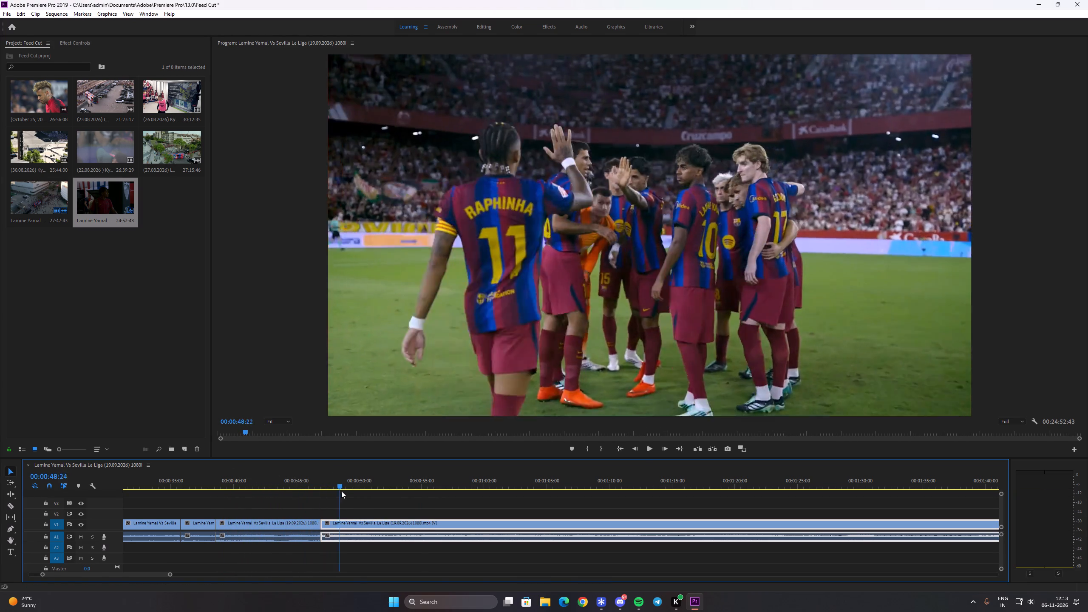
pyautogui.moveTo(341, 491); pyautogui.dragTo(369, 503)
pyautogui.press('c')
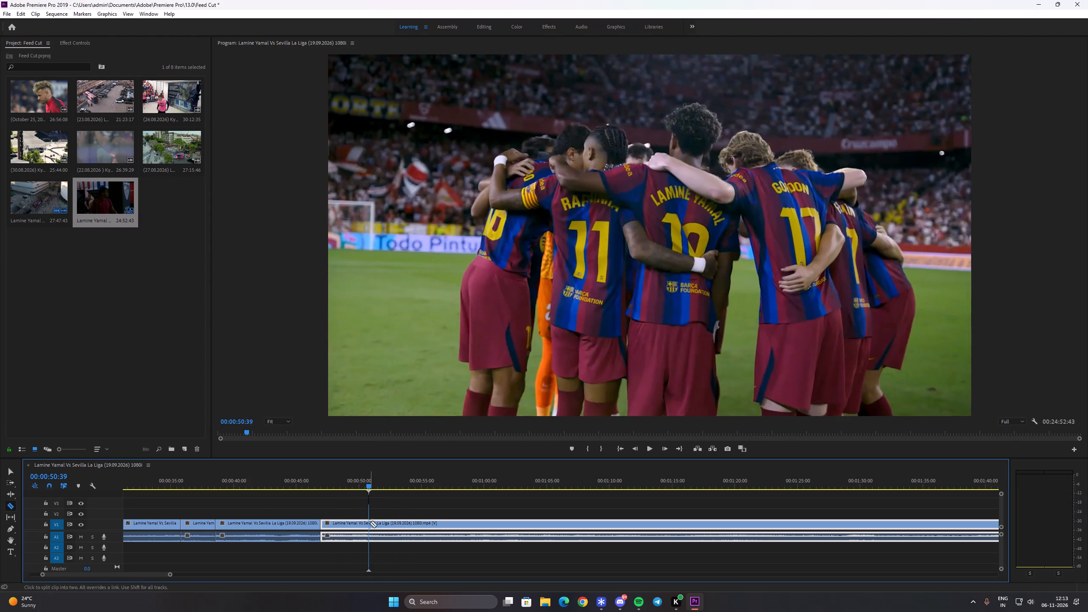
pyautogui.click(370, 523)
pyautogui.press('v')
pyautogui.hotkey('ctrl', 'x')
pyautogui.keyDown('ctrl'); pyautogui.click(357, 523); pyautogui.keyUp('ctrl')
pyautogui.hotkey('shift', 'Delete')
# Split the clip at 00:00:51:08, at the end of the huddle shot showing Yamal's back.
pyautogui.moveTo(332, 480); pyautogui.dragTo(371, 496)
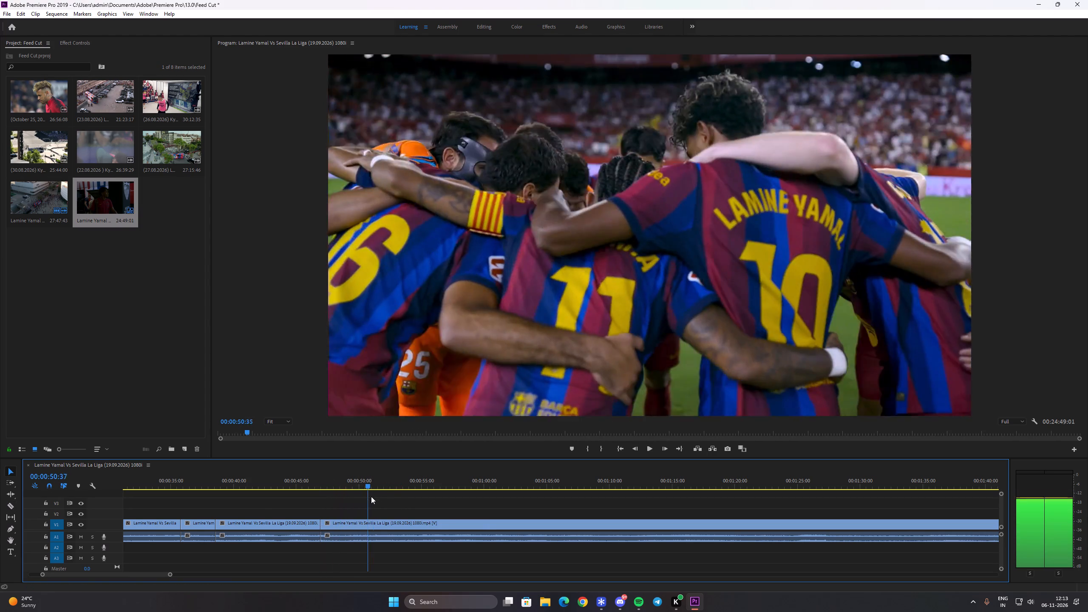
pyautogui.moveTo(371, 496); pyautogui.dragTo(374, 508)
pyautogui.press('c')
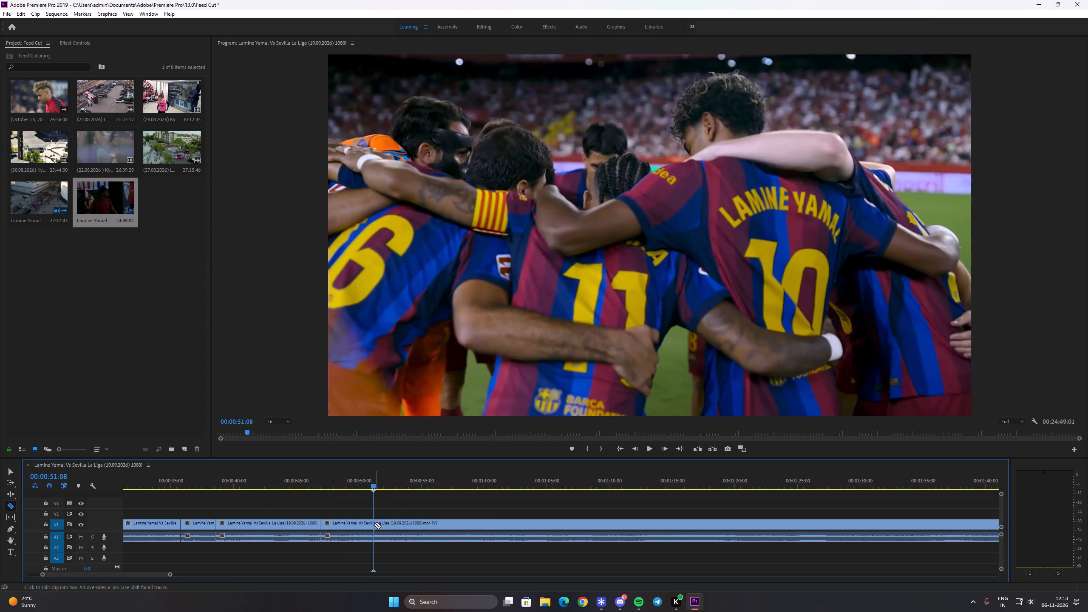
pyautogui.click(374, 524)
pyautogui.press('v')
# Select the remaining footage after the 00:00:51:08 cut and save the project.
pyautogui.click(402, 527)
pyautogui.moveTo(152, 575); pyautogui.dragTo(159, 576)
pyautogui.hotkey('ctrl', 's')
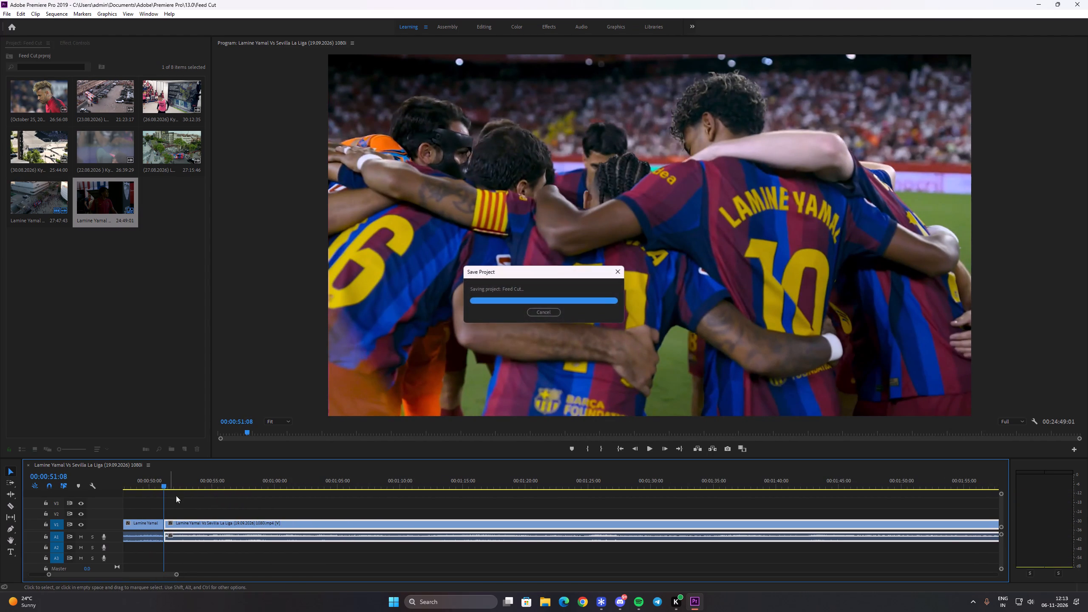
# Remove the match footage from the 00:00:51:08 cut to 00:01:01:10, at Yamal's close-up, and close the gap.
pyautogui.moveTo(177, 485); pyautogui.dragTo(219, 487)
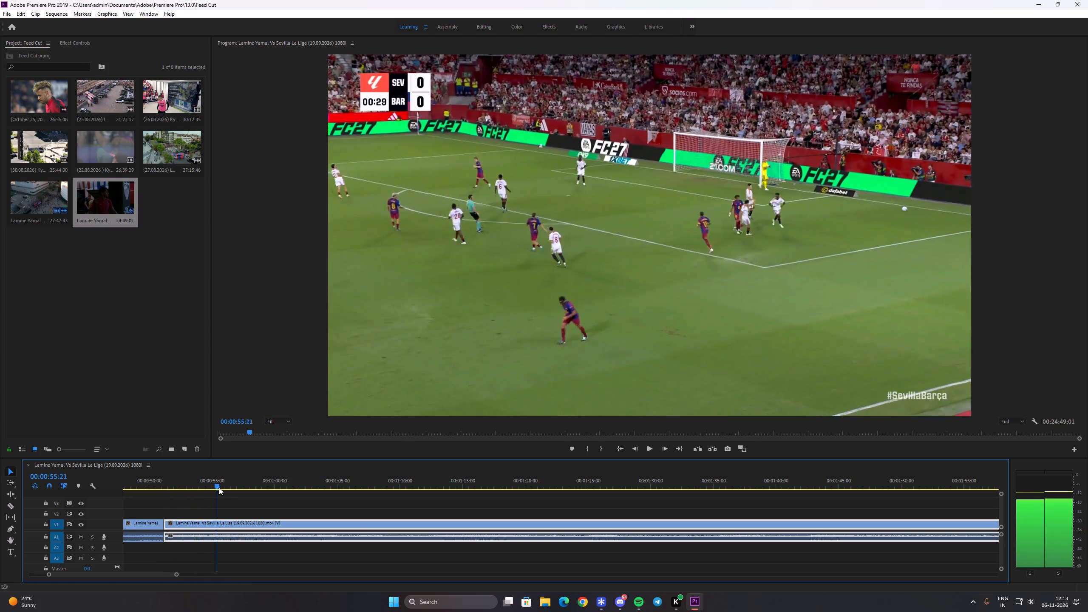
pyautogui.moveTo(219, 487); pyautogui.dragTo(286, 480)
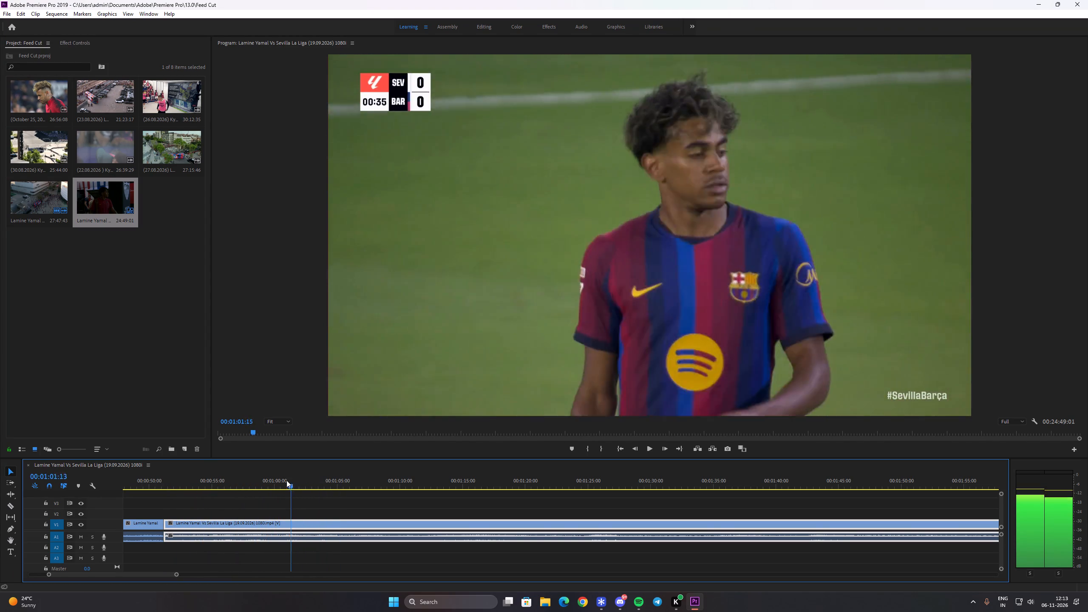
pyautogui.moveTo(286, 480); pyautogui.dragTo(290, 484)
pyautogui.press('c')
pyautogui.click(289, 522)
pyautogui.press('v')
pyautogui.hotkey('ctrl', 'x')
pyautogui.keyDown('ctrl'); pyautogui.click(278, 523); pyautogui.keyUp('ctrl')
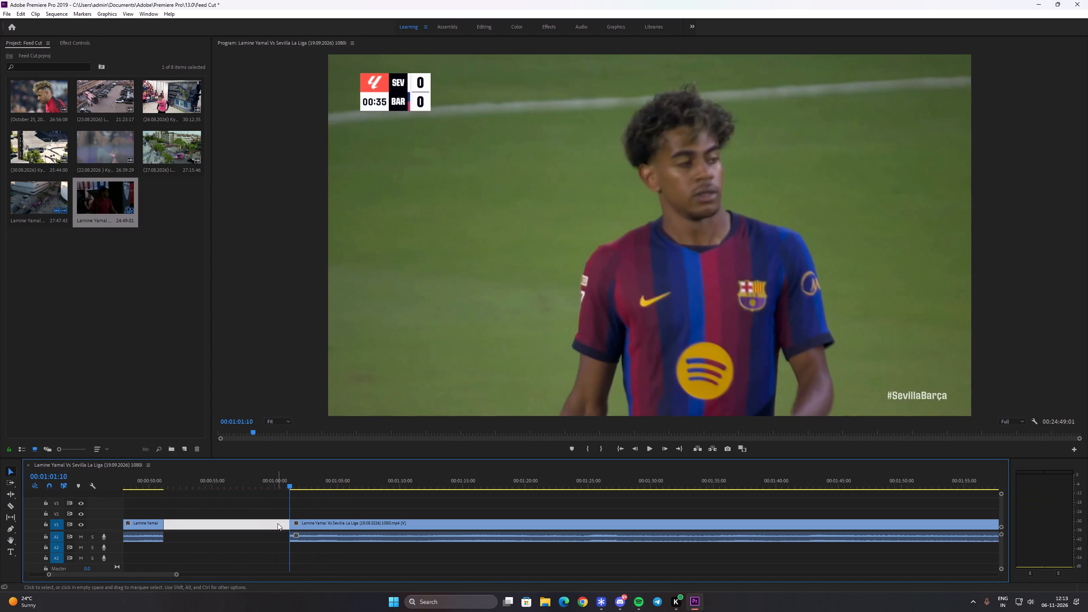
pyautogui.hotkey('shift', 'Delete')
# Split the clip at about 00:00:55, at the end of Yamal's close-up around match time 00:38.
pyautogui.press('space')
pyautogui.press('space')
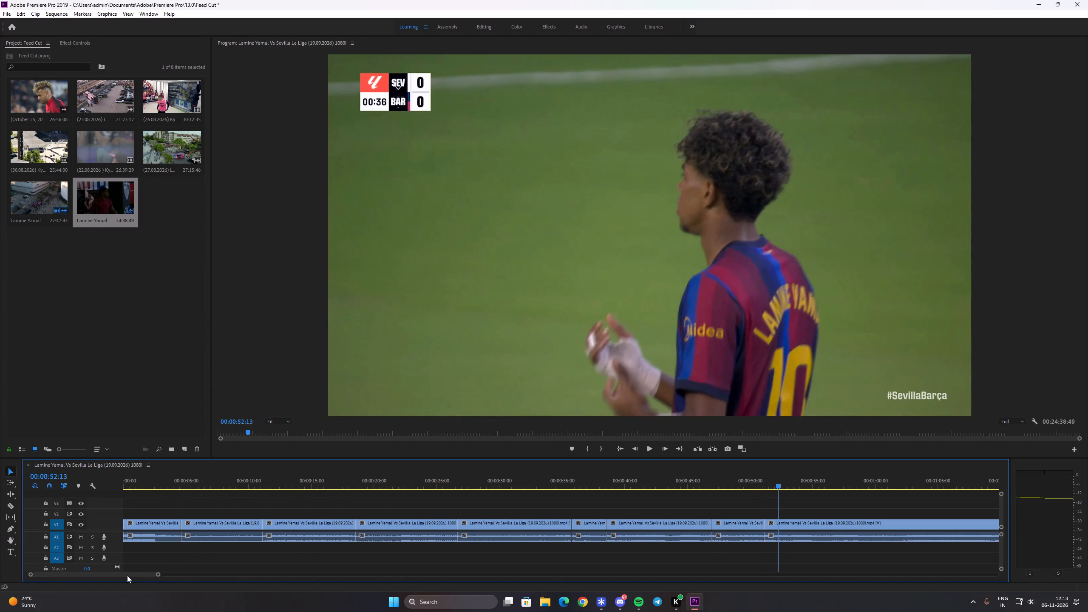
pyautogui.moveTo(128, 575); pyautogui.dragTo(147, 575)
pyautogui.moveTo(194, 485); pyautogui.dragTo(215, 499)
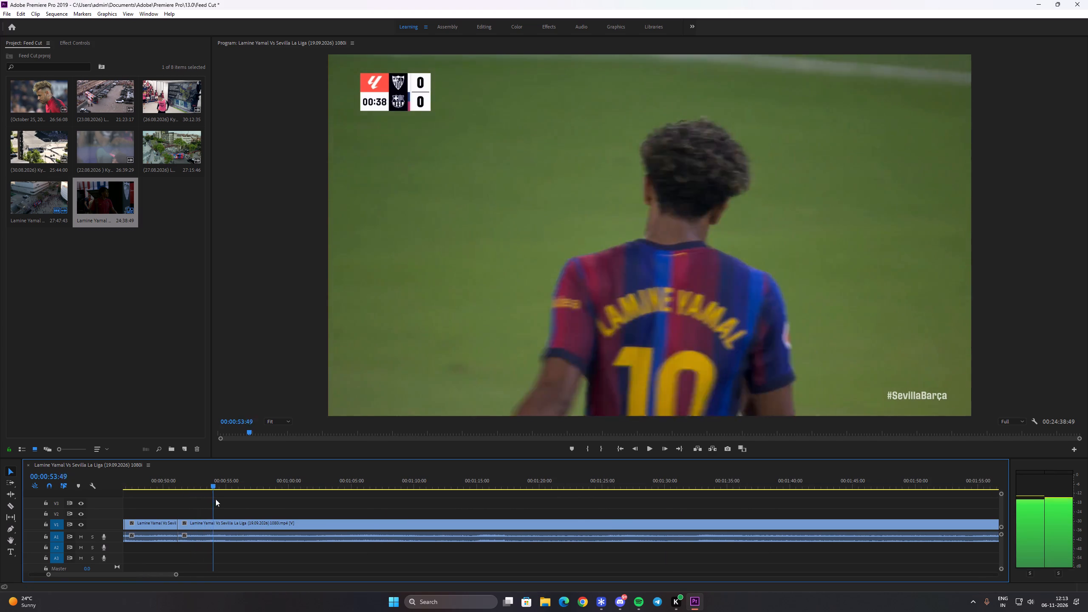
pyautogui.moveTo(215, 499); pyautogui.dragTo(224, 509)
pyautogui.press('c')
pyautogui.click(223, 524)
pyautogui.press('v')
# Remove the match footage from the 00:00:55 cut to 00:01:21:10, at match time 04:48, and close the gap.
pyautogui.click(240, 525)
pyautogui.moveTo(241, 485); pyautogui.dragTo(245, 487)
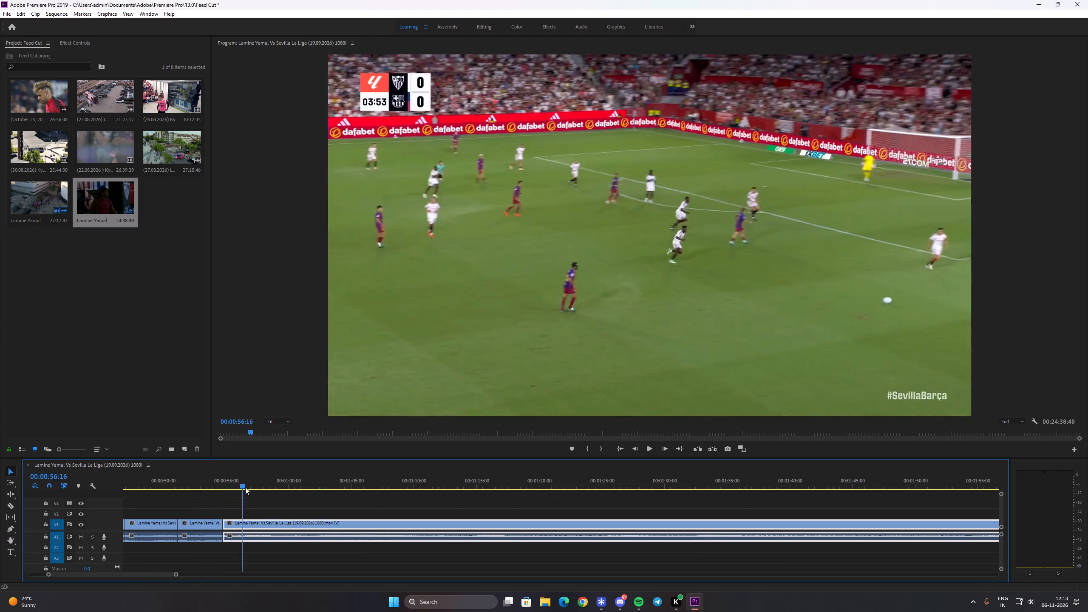
pyautogui.moveTo(245, 487); pyautogui.dragTo(330, 498)
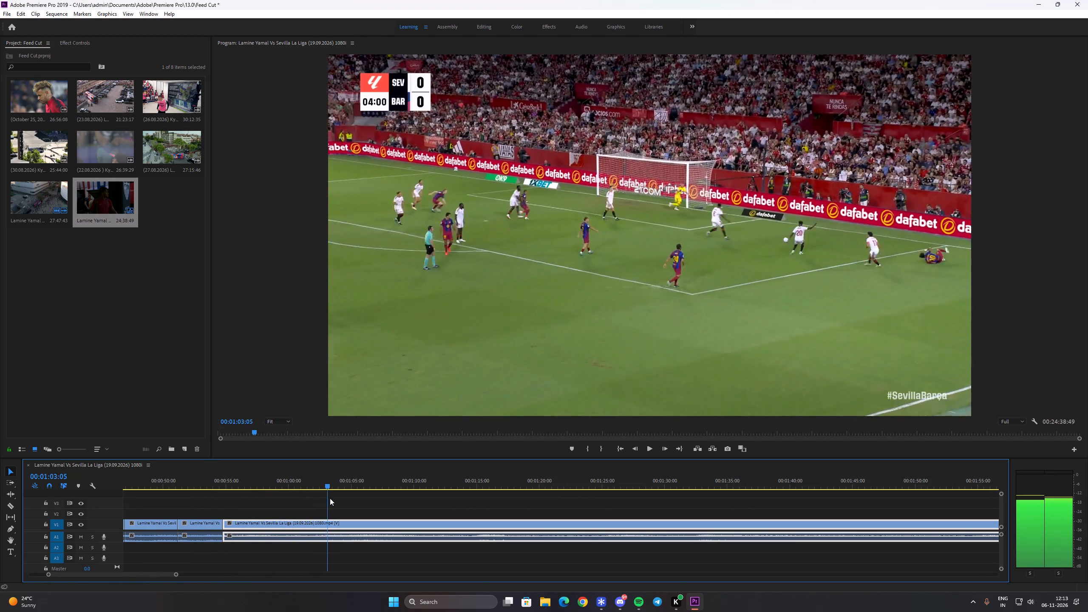
pyautogui.moveTo(330, 498); pyautogui.dragTo(481, 497)
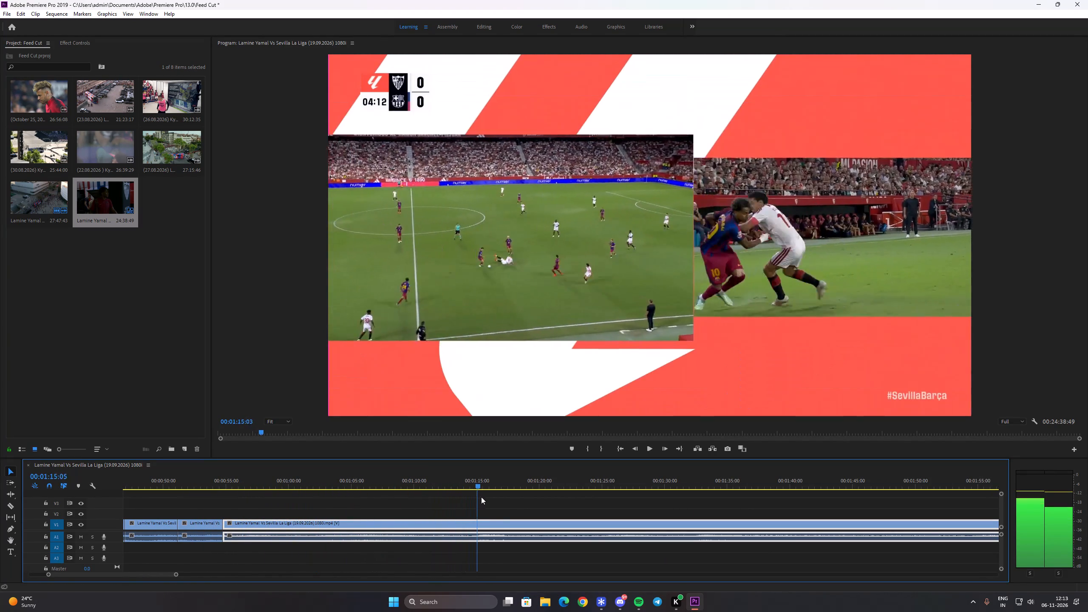
pyautogui.moveTo(481, 497); pyautogui.dragTo(545, 489)
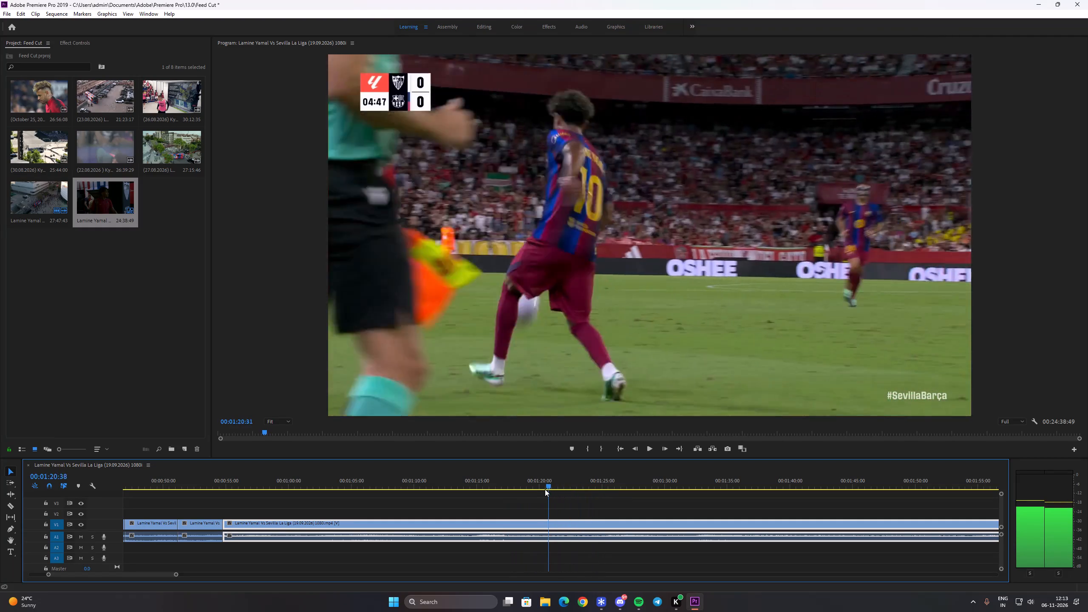
pyautogui.moveTo(545, 489); pyautogui.dragTo(555, 493)
pyautogui.press('c')
pyautogui.click(552, 520)
pyautogui.press('v')
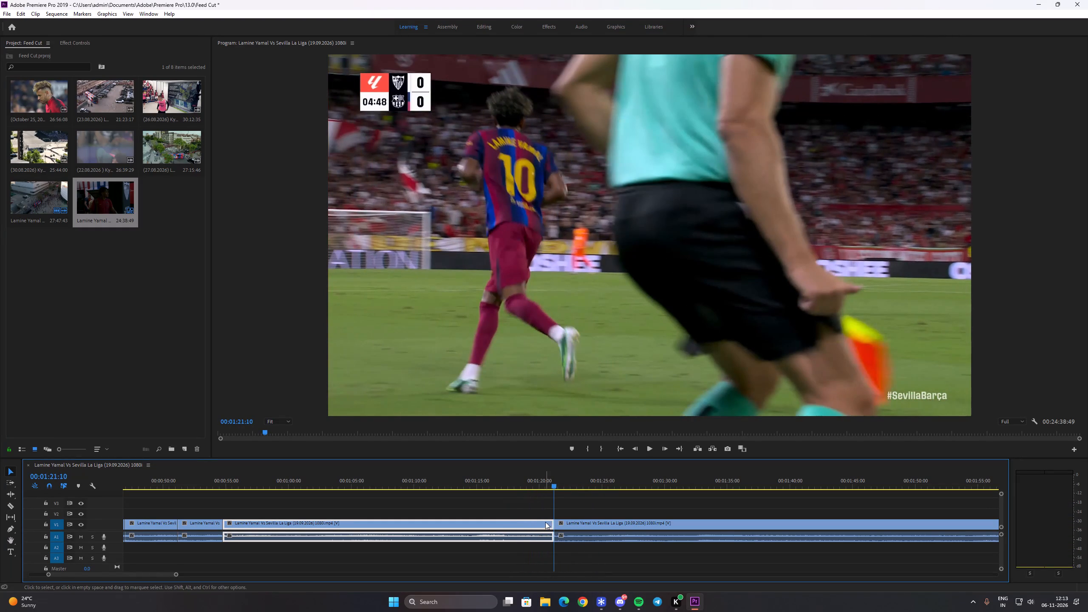
pyautogui.hotkey('ctrl', 'x')
pyautogui.keyDown('ctrl'); pyautogui.click(545, 522); pyautogui.keyUp('ctrl')
pyautogui.hotkey('shift', 'Delete')
# Remove the match footage from the 00:00:55 cut to 00:01:03:05, at match time 05:33, and close the gap.
pyautogui.press('space')
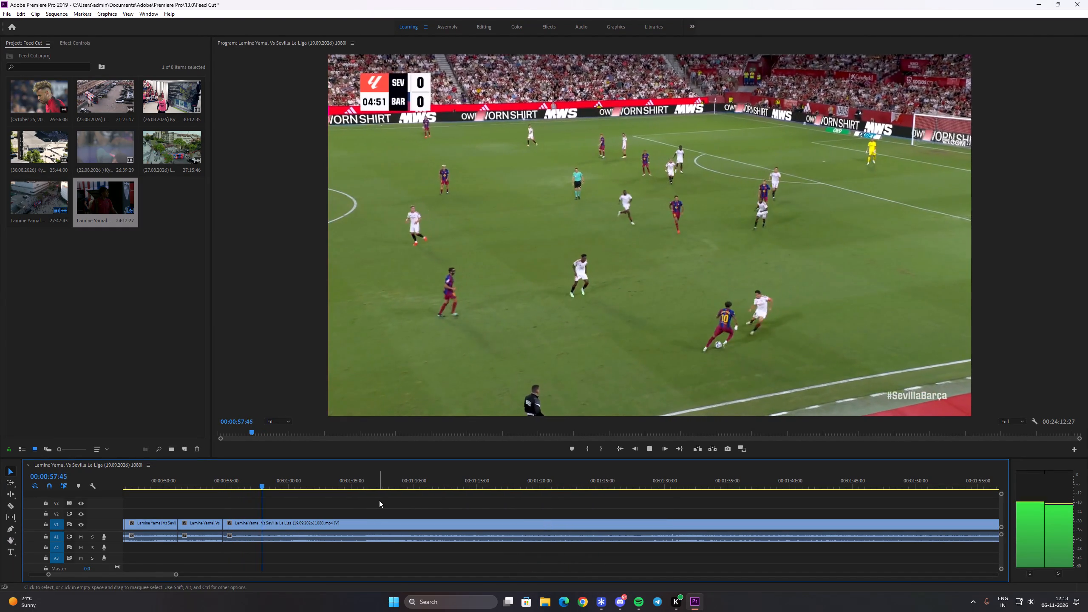
pyautogui.press('space')
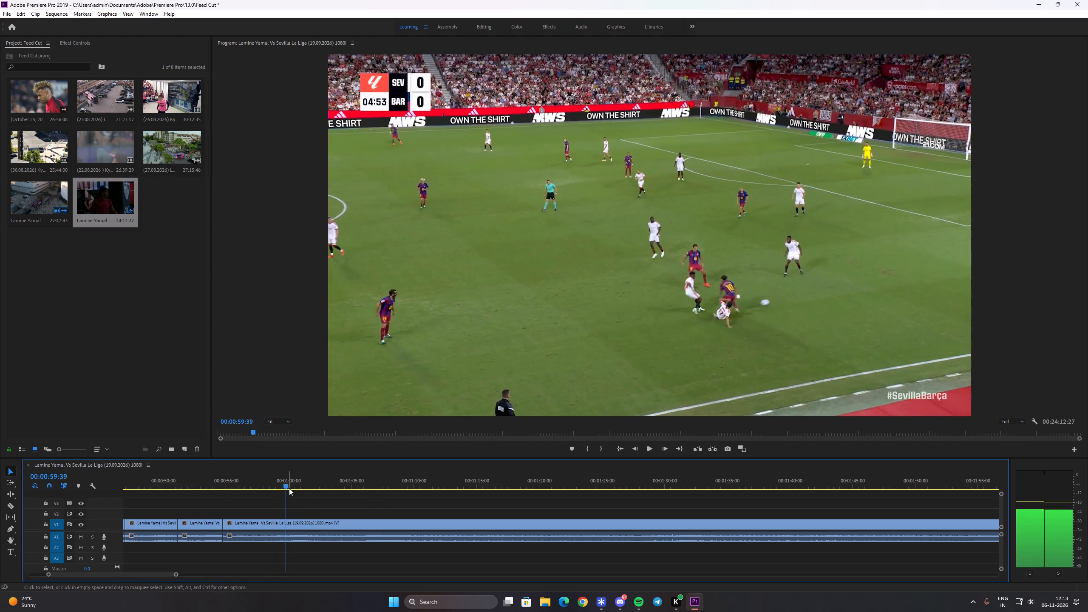
pyautogui.moveTo(283, 482); pyautogui.dragTo(338, 491)
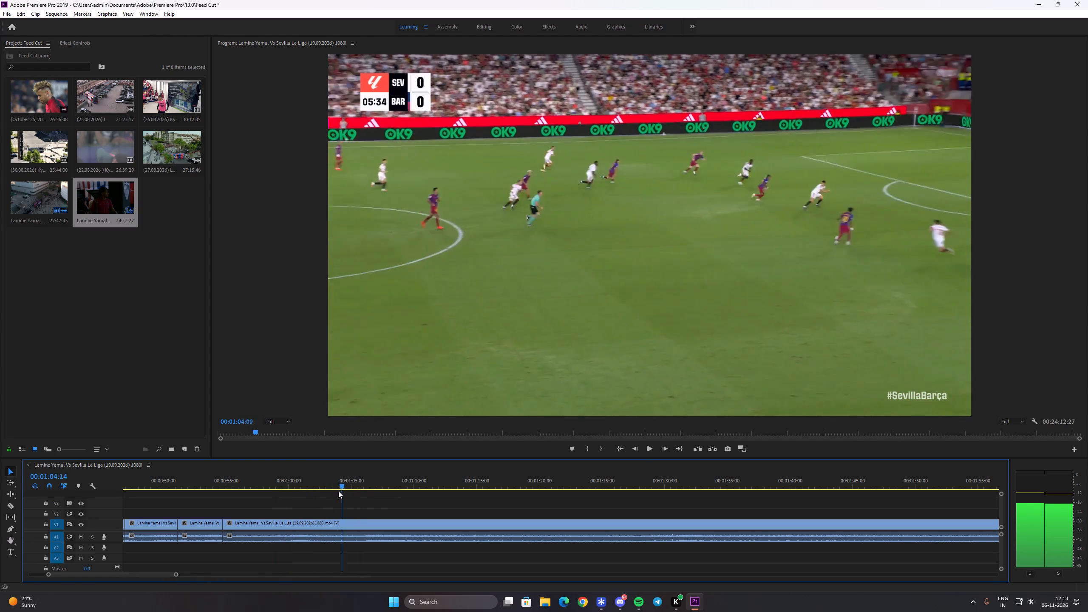
pyautogui.moveTo(338, 491); pyautogui.dragTo(328, 489)
pyautogui.press('c')
pyautogui.click(328, 520)
pyautogui.press('v')
pyautogui.click(312, 522)
pyautogui.hotkey('ctrl', 'x')
pyautogui.click(309, 523)
pyautogui.press('BackSpace')
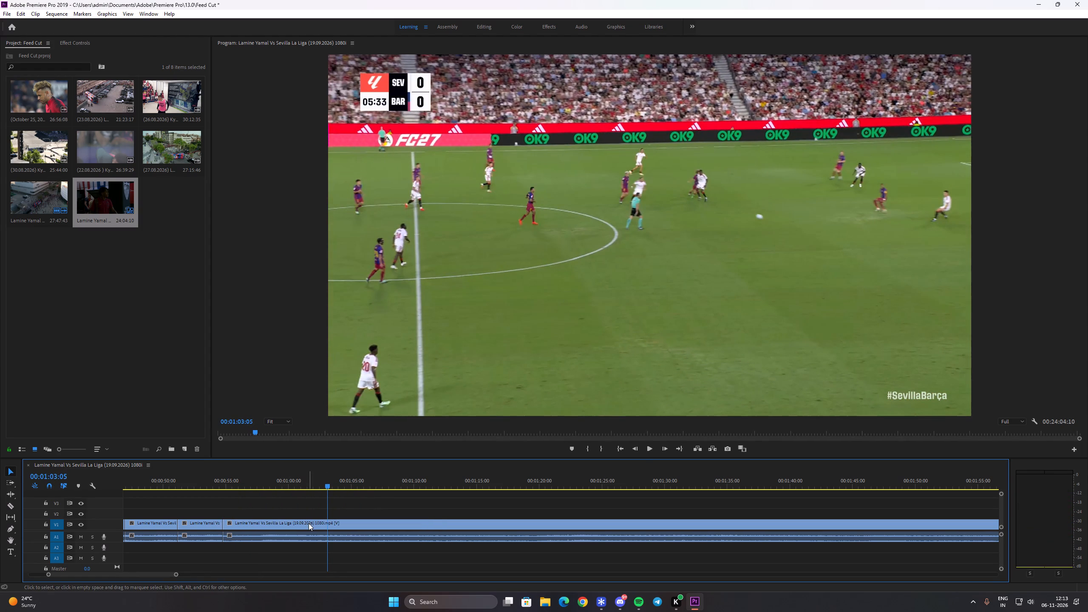
# Split the clip at 00:01:00:21, at match time 05:38, before the Suazo close-up.
pyautogui.click(255, 475)
pyautogui.press('space')
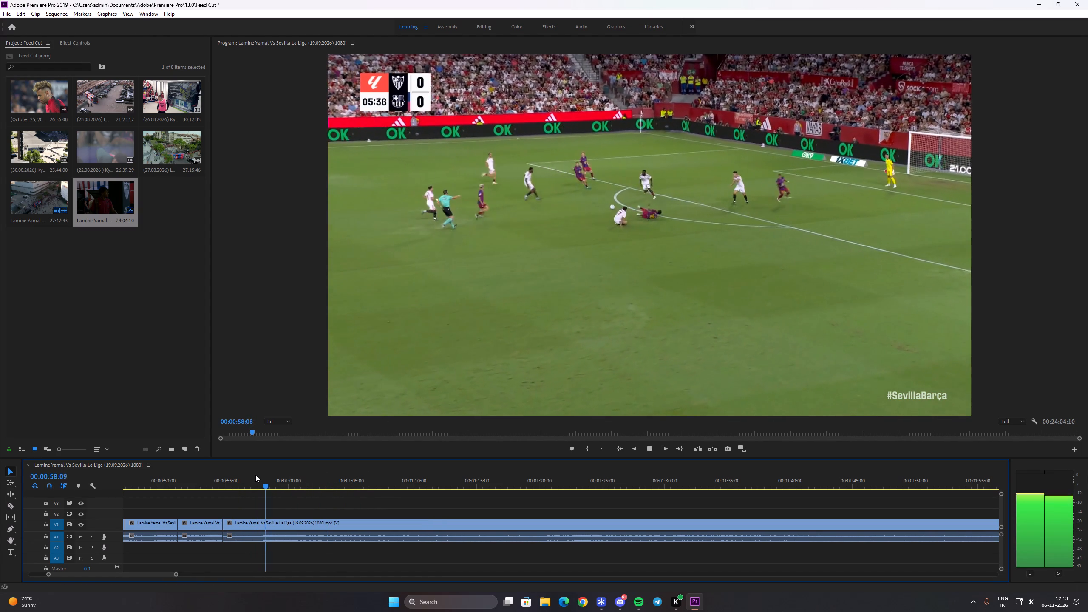
pyautogui.press('space')
pyautogui.moveTo(275, 484); pyautogui.dragTo(294, 497)
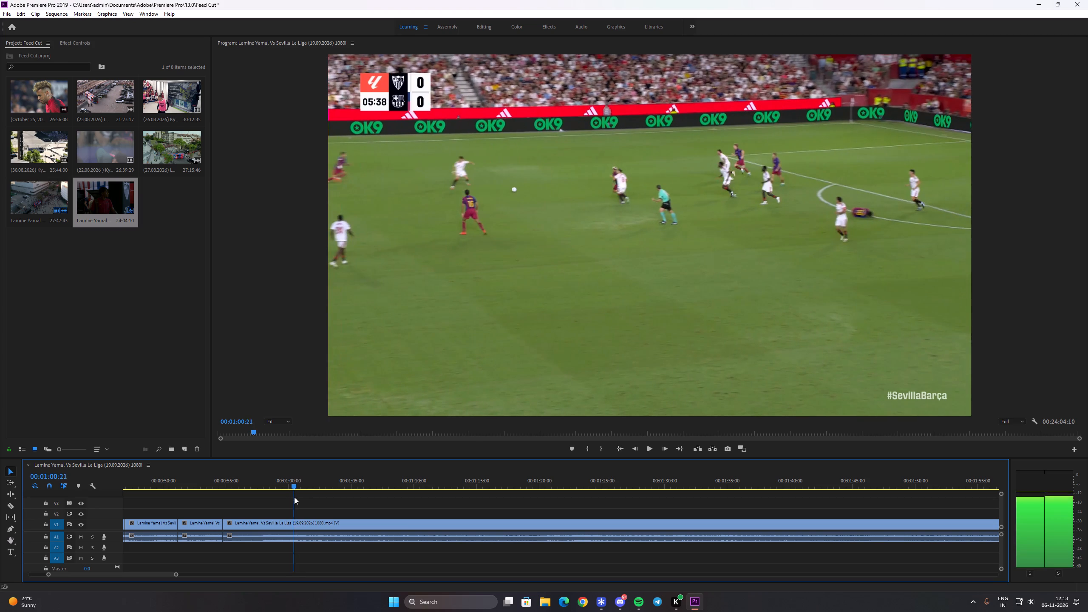
pyautogui.moveTo(294, 497); pyautogui.dragTo(294, 497)
pyautogui.press('c')
pyautogui.click(296, 524)
pyautogui.press('v')
# Remove the Suazo close-up from the 00:01:00:21 cut to about 00:01:02:26, at match time 05:46, and close the gap.
pyautogui.click(311, 521)
pyautogui.press('space')
pyautogui.press('space')
pyautogui.moveTo(308, 485); pyautogui.dragTo(327, 489)
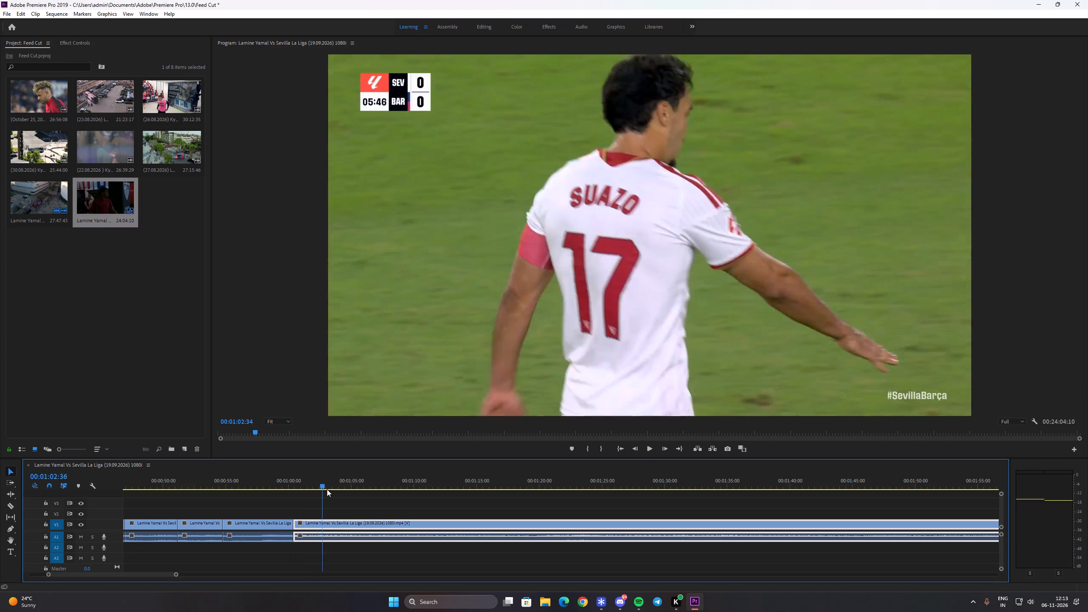
pyautogui.moveTo(327, 489); pyautogui.dragTo(321, 494)
pyautogui.press('c')
pyautogui.click(320, 524)
pyautogui.press('v')
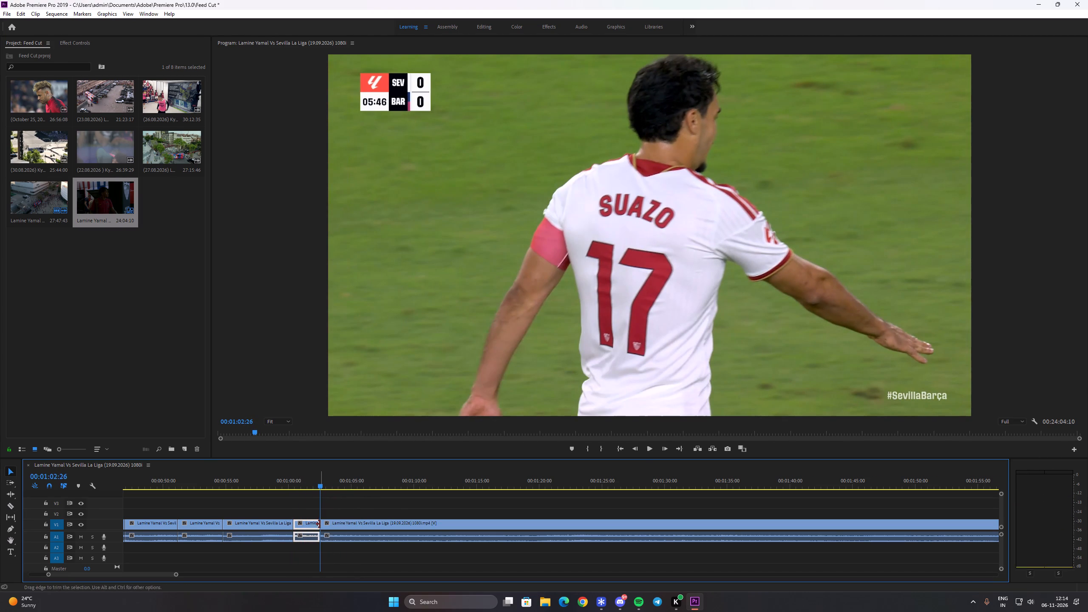
pyautogui.keyDown('ctrl'); pyautogui.click(306, 524); pyautogui.keyUp('ctrl')
pyautogui.hotkey('ctrl', 'x')
pyautogui.click(306, 524)
pyautogui.hotkey('shift', 'Delete')
# Split the clip at 00:01:11:10, at match time 05:57, where the replay ends in the logo transition.
pyautogui.moveTo(309, 479); pyautogui.dragTo(322, 483)
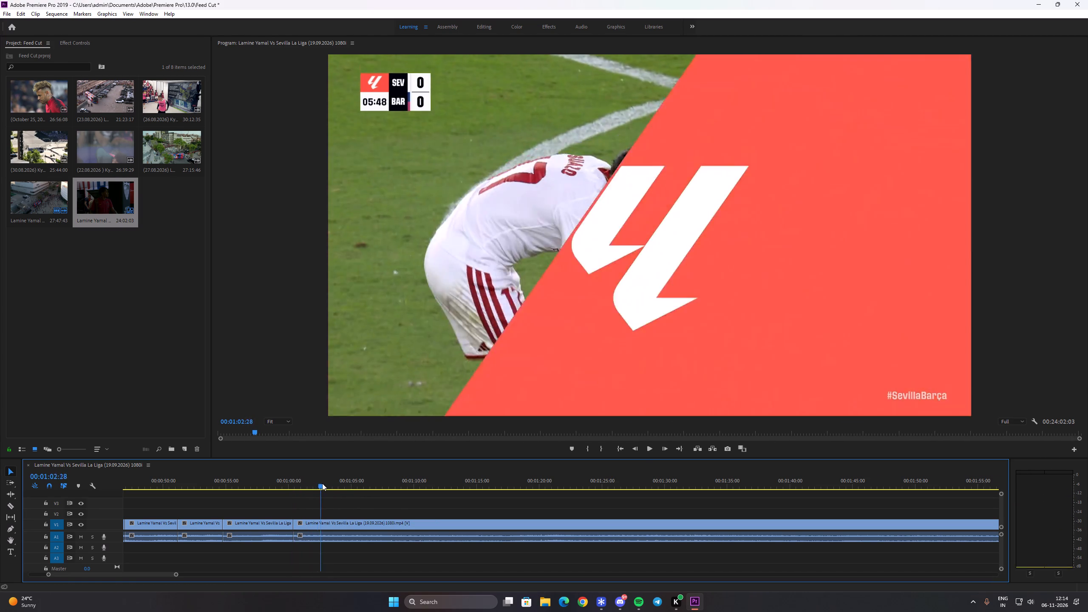
pyautogui.moveTo(322, 483); pyautogui.dragTo(424, 493)
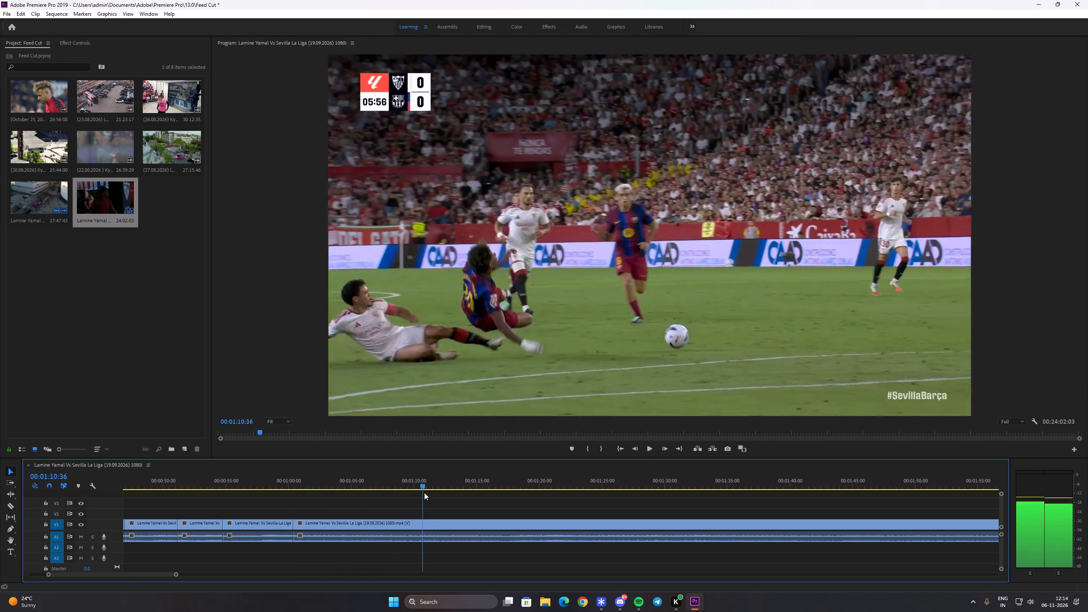
pyautogui.moveTo(424, 493); pyautogui.dragTo(430, 494)
pyautogui.press('c')
pyautogui.click(432, 522)
pyautogui.press('v')
pyautogui.click(457, 524)
pyautogui.press('space')
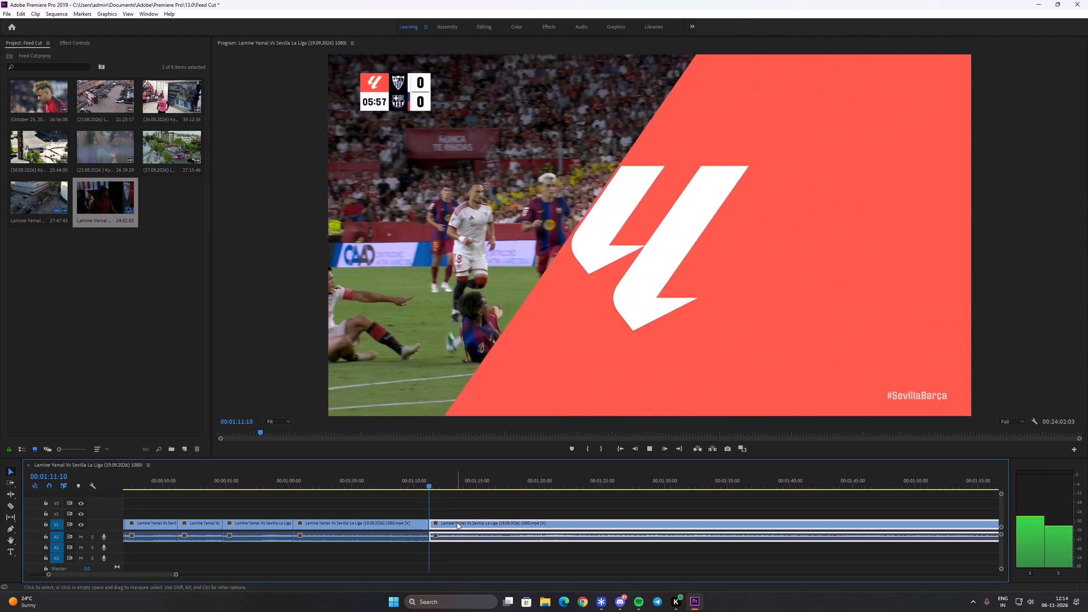
pyautogui.press('space')
# Save the project.
pyautogui.moveTo(160, 574); pyautogui.dragTo(167, 575)
pyautogui.hotkey('ctrl', 's')
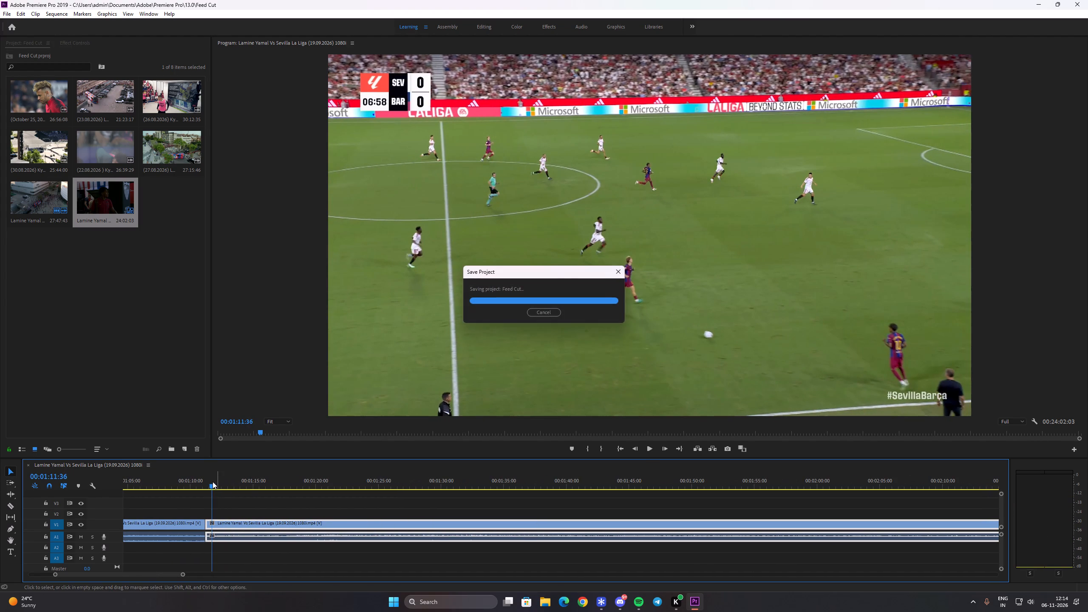
# Remove the match footage from the 00:01:11:10 cut to 00:01:14:12, at match time 07:00, and close the gap.
pyautogui.moveTo(218, 484); pyautogui.dragTo(294, 482)
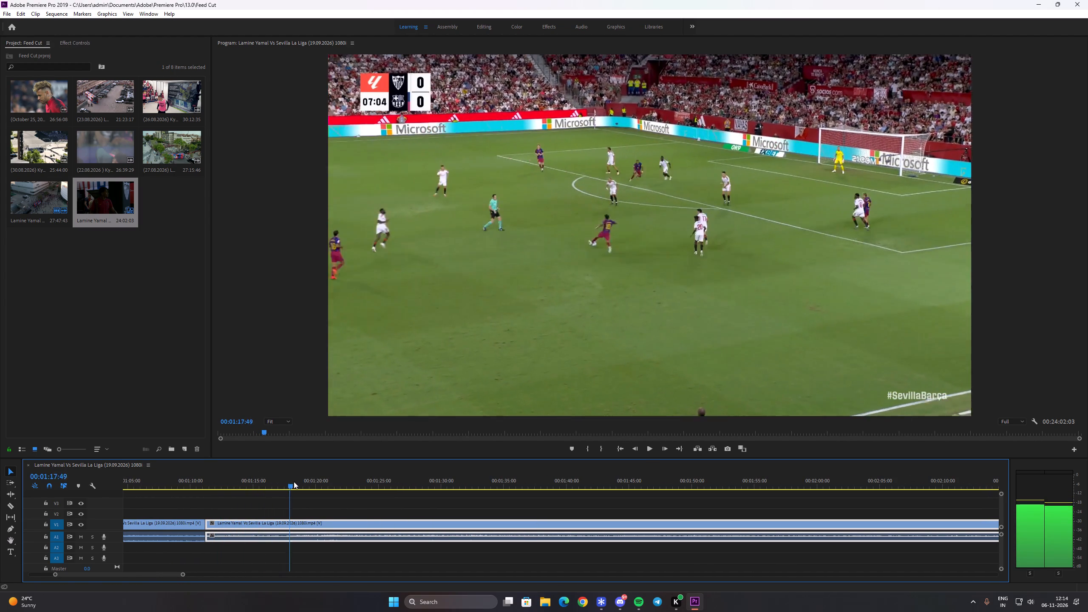
pyautogui.moveTo(294, 482); pyautogui.dragTo(269, 472)
pyautogui.press('c')
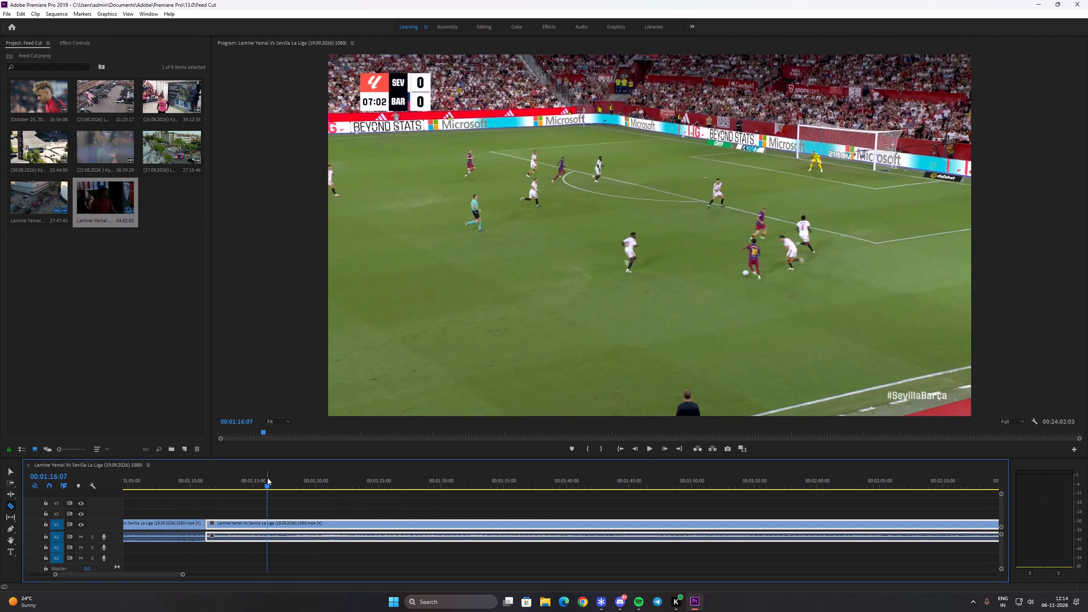
pyautogui.press('v')
pyautogui.click(245, 479)
pyautogui.press('c')
pyautogui.click(244, 521)
pyautogui.press('v')
pyautogui.hotkey('ctrl', 'x')
pyautogui.keyDown('ctrl'); pyautogui.click(228, 523); pyautogui.keyUp('ctrl')
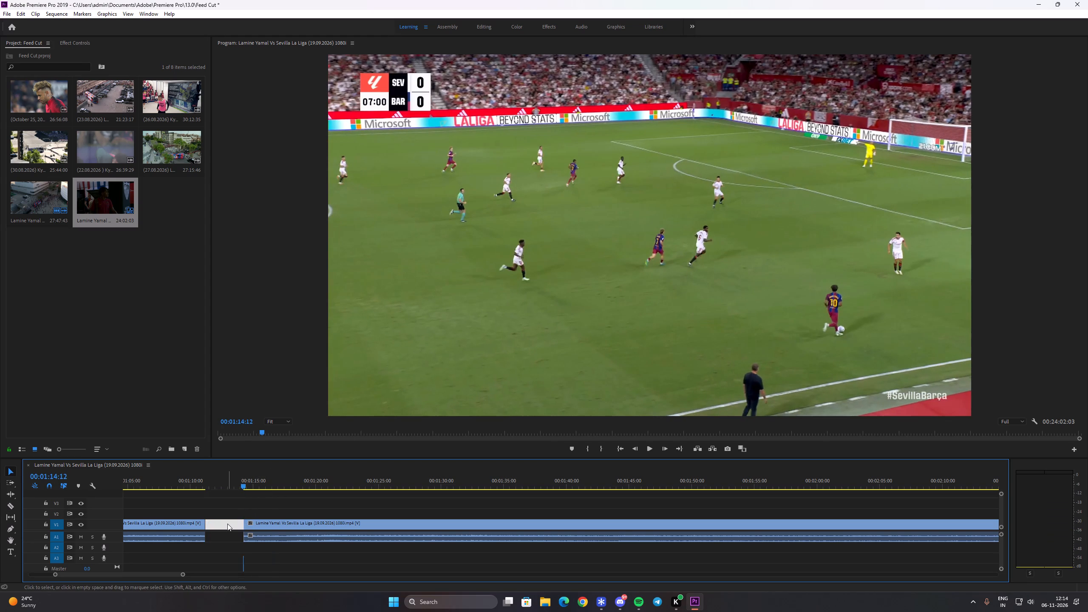
pyautogui.hotkey('shift', 'Delete')
pyautogui.press('space')
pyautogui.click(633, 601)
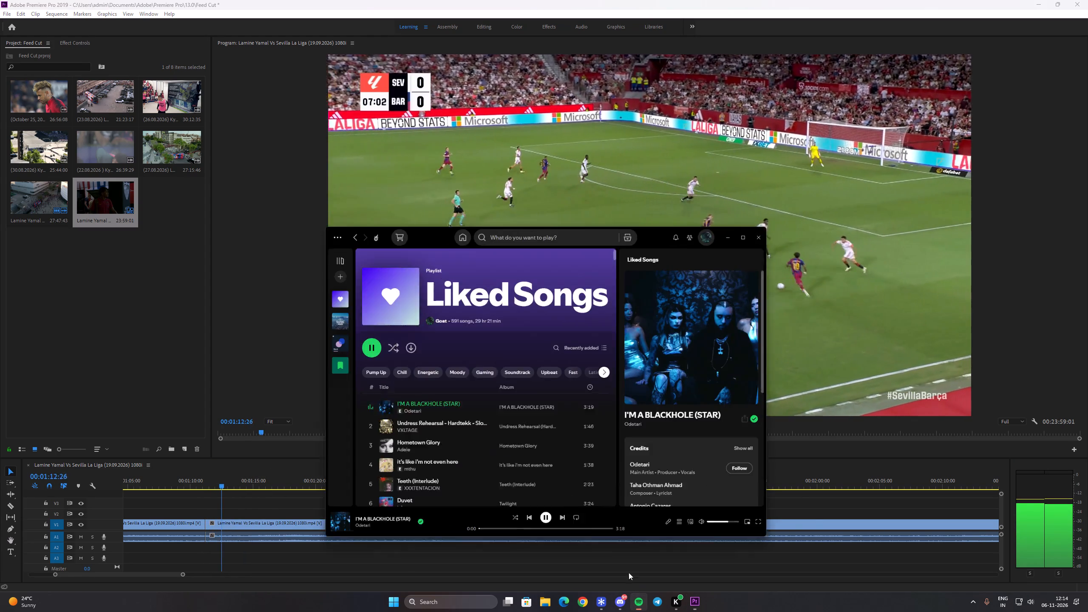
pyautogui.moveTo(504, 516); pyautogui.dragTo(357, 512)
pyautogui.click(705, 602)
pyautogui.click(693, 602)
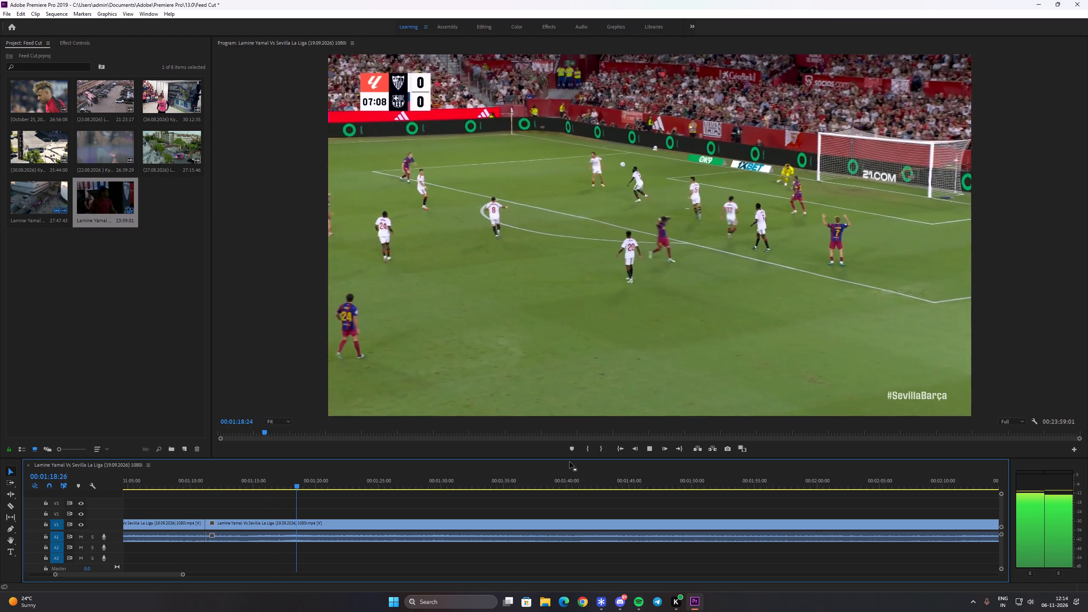
# Split the clip at 00:01:20:40, at match time 07:10, after Yamal's attacking play ends.
pyautogui.press('space')
pyautogui.moveTo(455, 459); pyautogui.dragTo(447, 479)
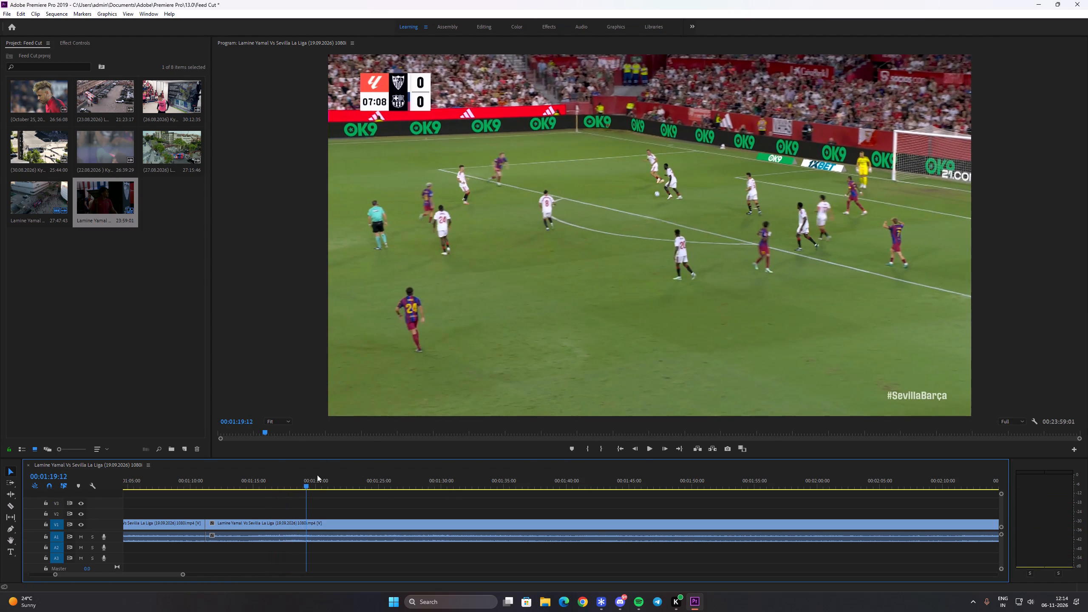
pyautogui.moveTo(307, 483); pyautogui.dragTo(327, 506)
pyautogui.press('c')
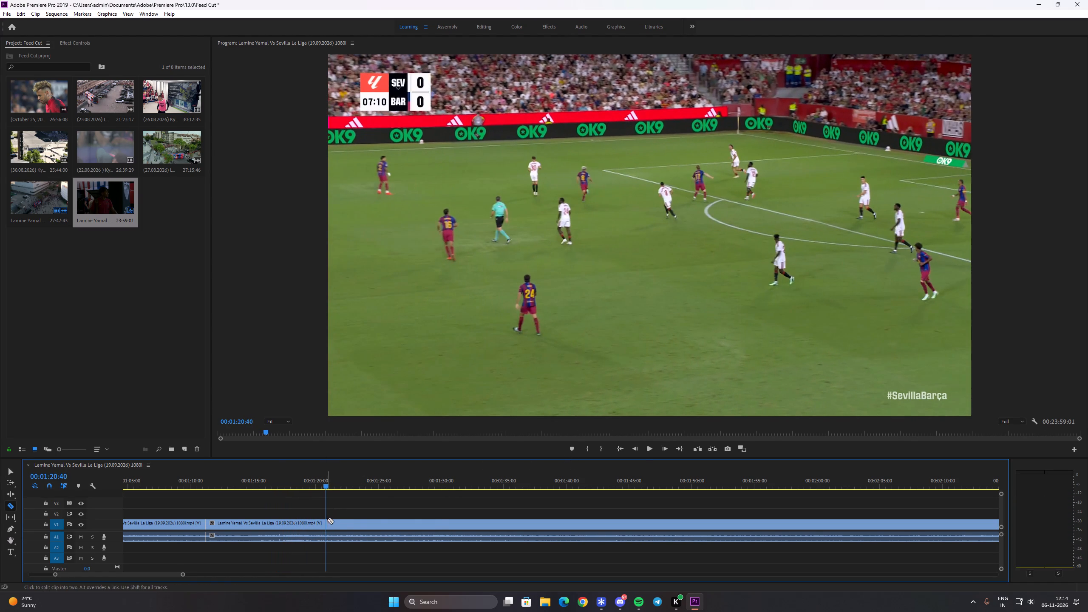
pyautogui.click(325, 520)
pyautogui.press('v')
# Remove the footage from the 00:01:20:40 cut to about 00:01:21:47, at the match time 07:26 replay transition, and close the gap.
pyautogui.click(346, 522)
pyautogui.moveTo(348, 482); pyautogui.dragTo(341, 491)
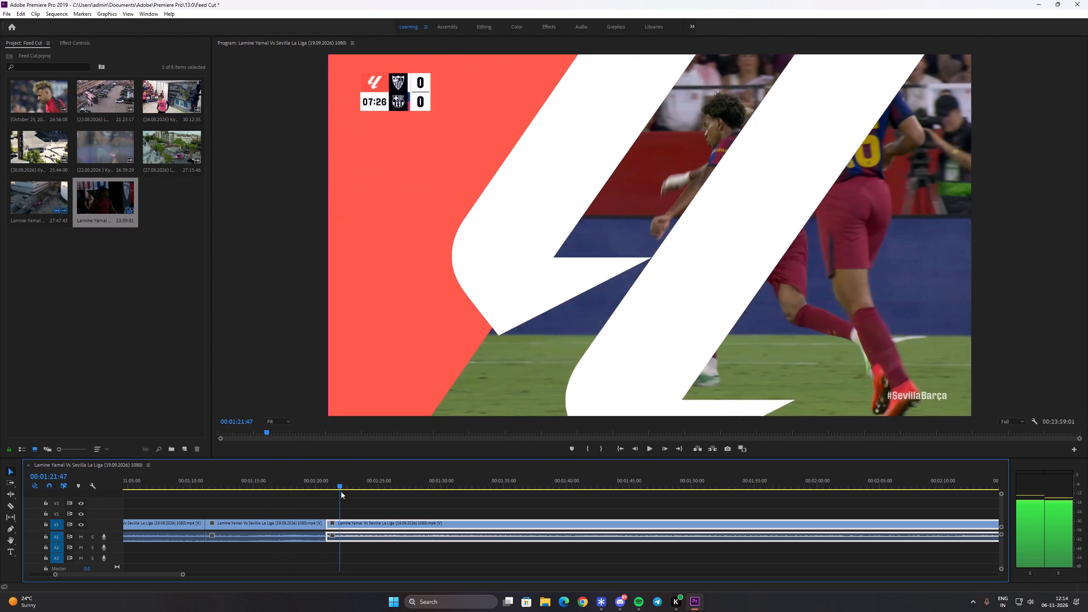
pyautogui.moveTo(341, 491); pyautogui.dragTo(341, 492)
pyautogui.press('c')
pyautogui.click(340, 528)
pyautogui.press('v')
pyautogui.hotkey('ctrl', 'x')
pyautogui.keyDown('ctrl'); pyautogui.click(336, 527); pyautogui.keyUp('ctrl')
pyautogui.hotkey('shift', 'Delete')
pyautogui.press('space')
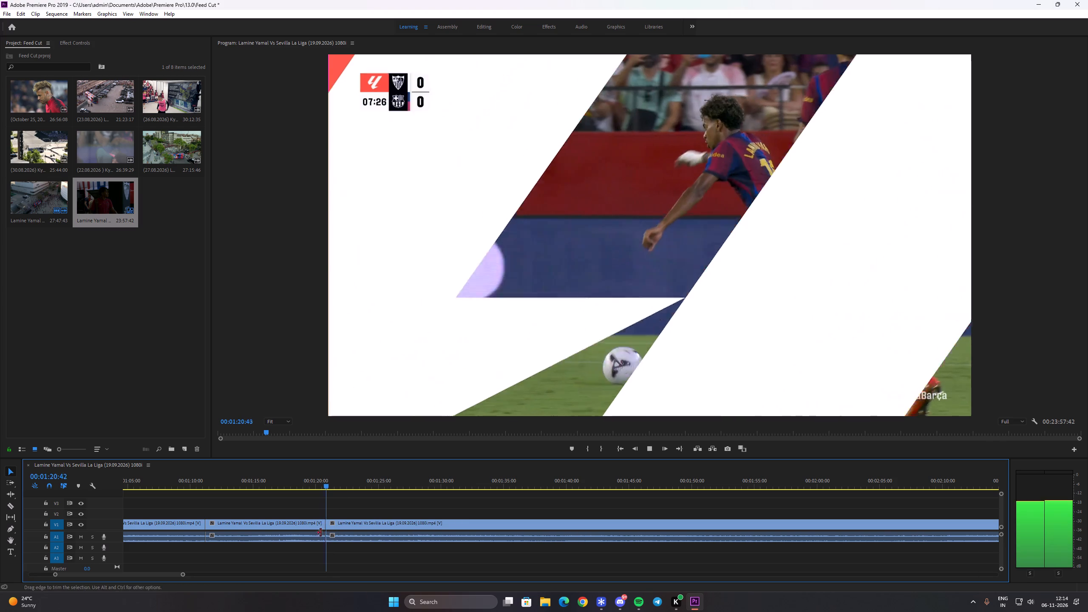
pyautogui.press('space')
# Split the clip at about 00:01:30:40, at match time 07:36, where the goalkeeper save replay ends.
pyautogui.moveTo(345, 484); pyautogui.dragTo(375, 491)
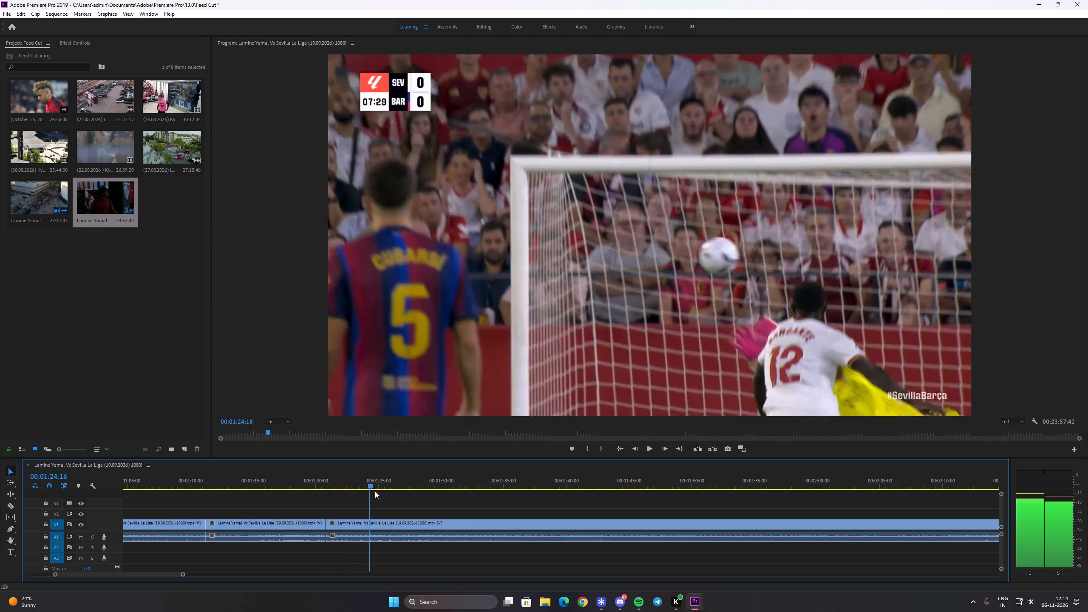
pyautogui.moveTo(375, 491); pyautogui.dragTo(452, 496)
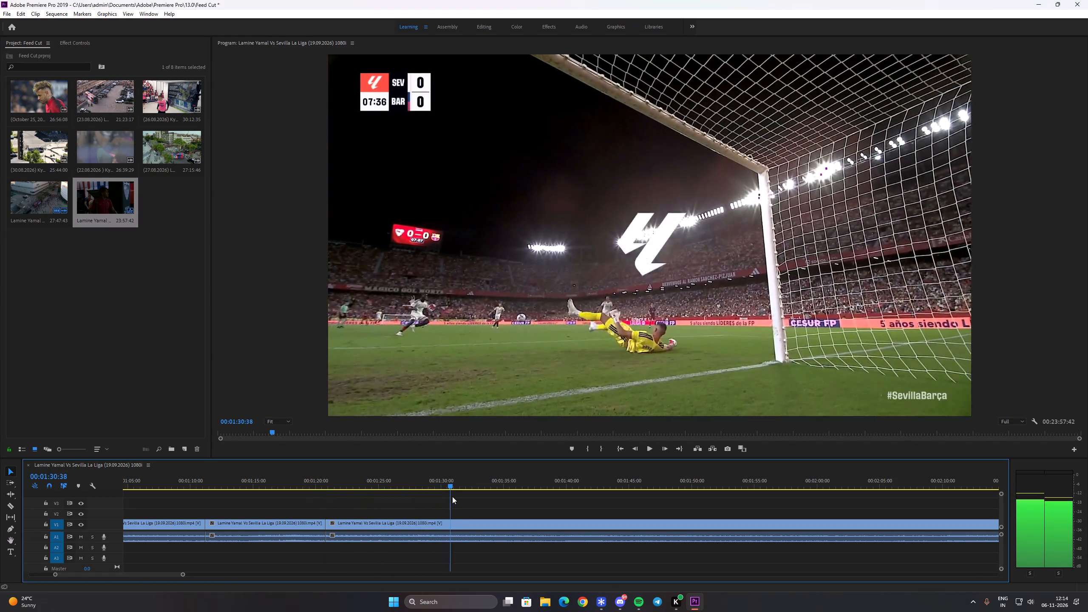
pyautogui.moveTo(452, 496); pyautogui.dragTo(452, 497)
pyautogui.press('c')
pyautogui.click(449, 523)
pyautogui.press('v')
pyautogui.click(467, 524)
pyautogui.press('space')
pyautogui.press('space')
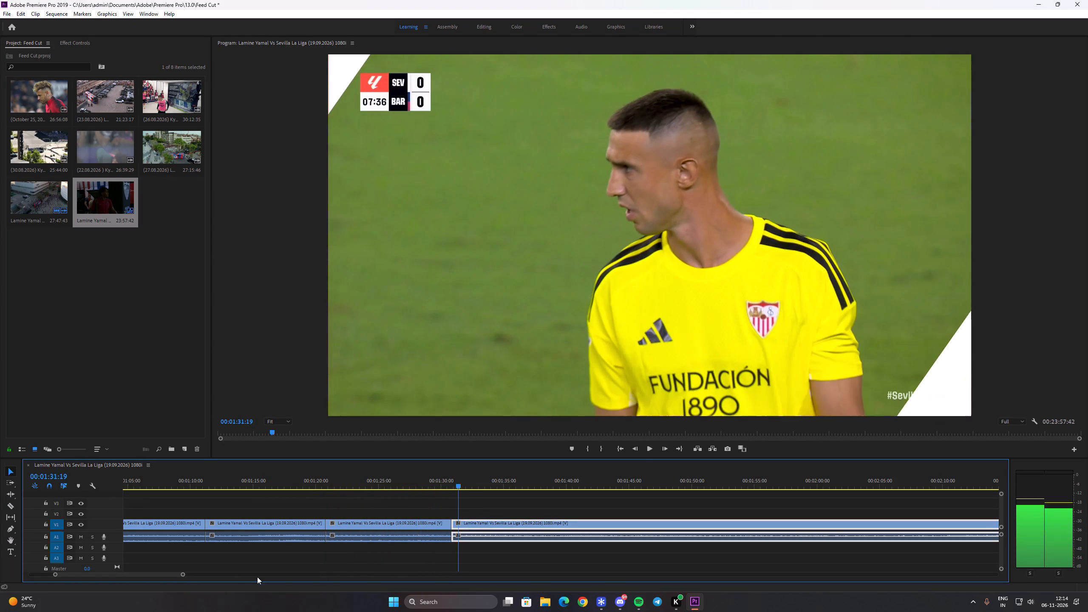
# Save the project.
pyautogui.moveTo(167, 577); pyautogui.dragTo(174, 578)
pyautogui.hotkey('ctrl', 's')
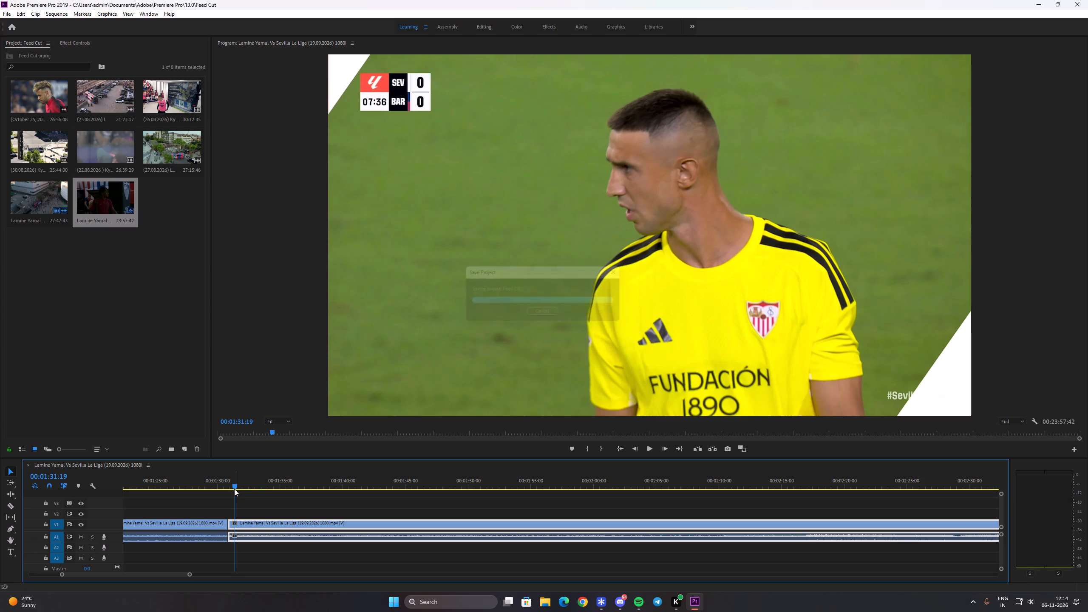
# Remove the goalkeeper footage from the cut near 00:01:30:40 to 00:01:33:19, at Yamal's match time 07:38 close-up, and close the gap.
pyautogui.moveTo(234, 486); pyautogui.dragTo(258, 486)
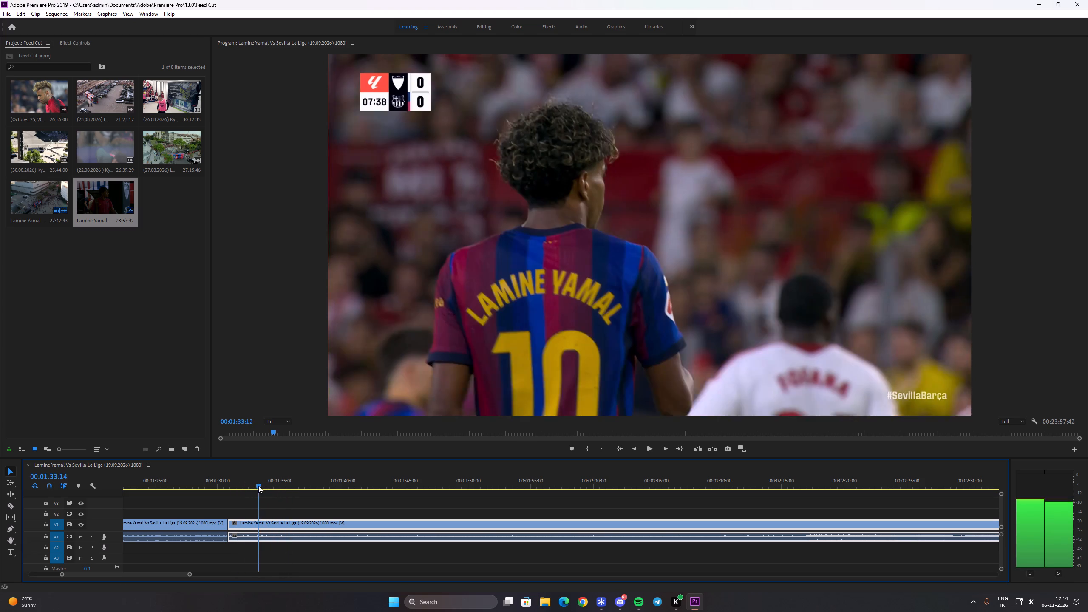
pyautogui.moveTo(258, 486); pyautogui.dragTo(259, 486)
pyautogui.press('c')
pyautogui.click(260, 518)
pyautogui.press('v')
pyautogui.press('c')
pyautogui.press('v')
pyautogui.click(259, 524)
pyautogui.press('c')
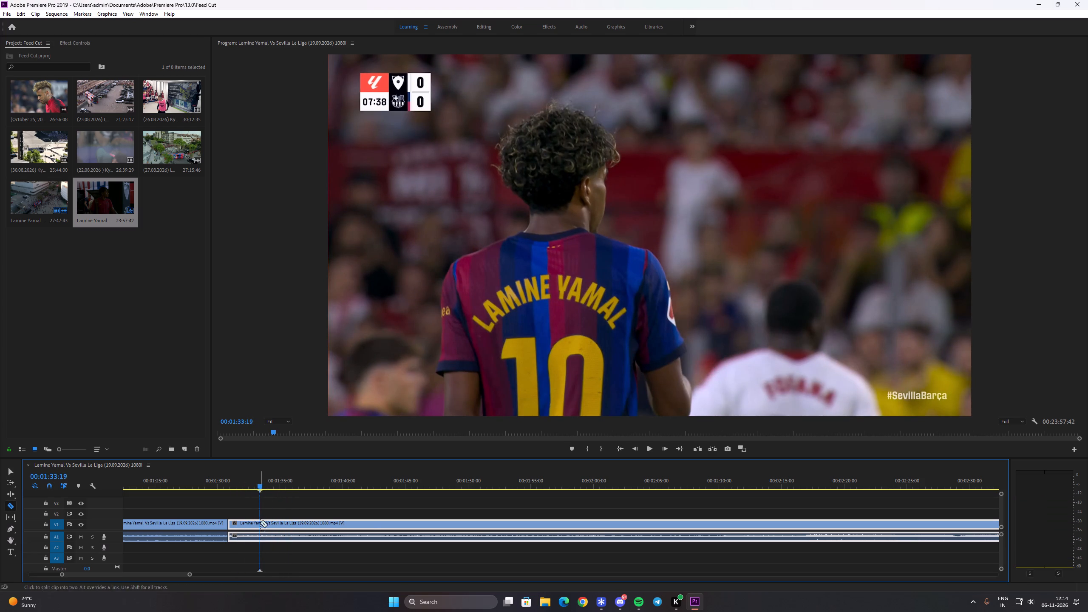
pyautogui.click(260, 523)
pyautogui.press('v')
pyautogui.hotkey('ctrl', 'x')
pyautogui.keyDown('ctrl'); pyautogui.click(249, 525); pyautogui.keyUp('ctrl')
pyautogui.hotkey('shift', 'Delete')
# Split the clip at 00:01:34:13, at the end of Yamal's close-up at match time 07:42.
pyautogui.moveTo(247, 482); pyautogui.dragTo(261, 492)
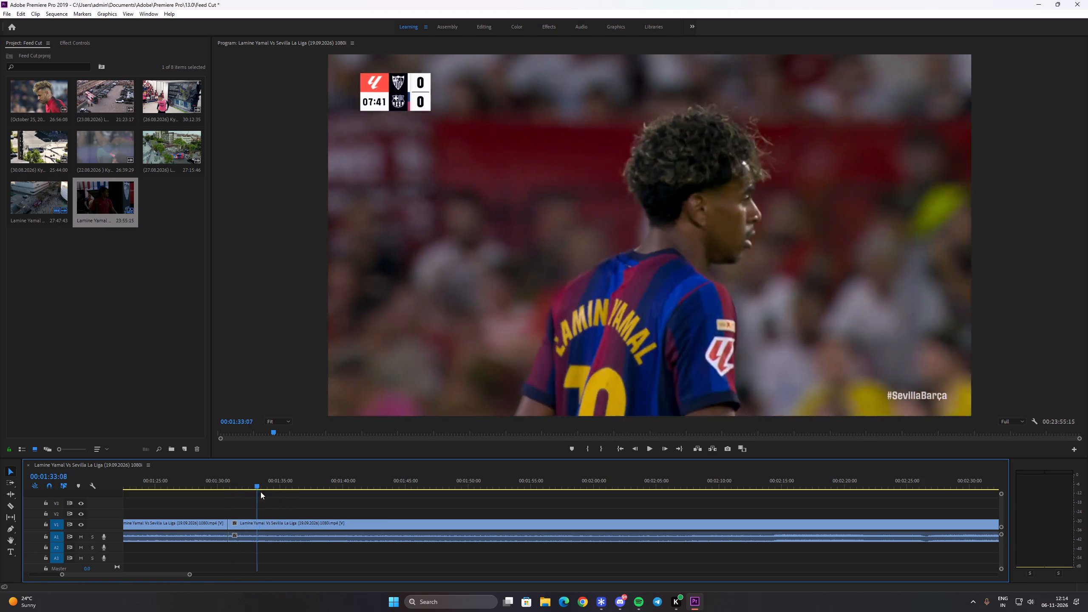
pyautogui.moveTo(261, 492); pyautogui.dragTo(272, 503)
pyautogui.press('c')
pyautogui.click(272, 523)
pyautogui.press('v')
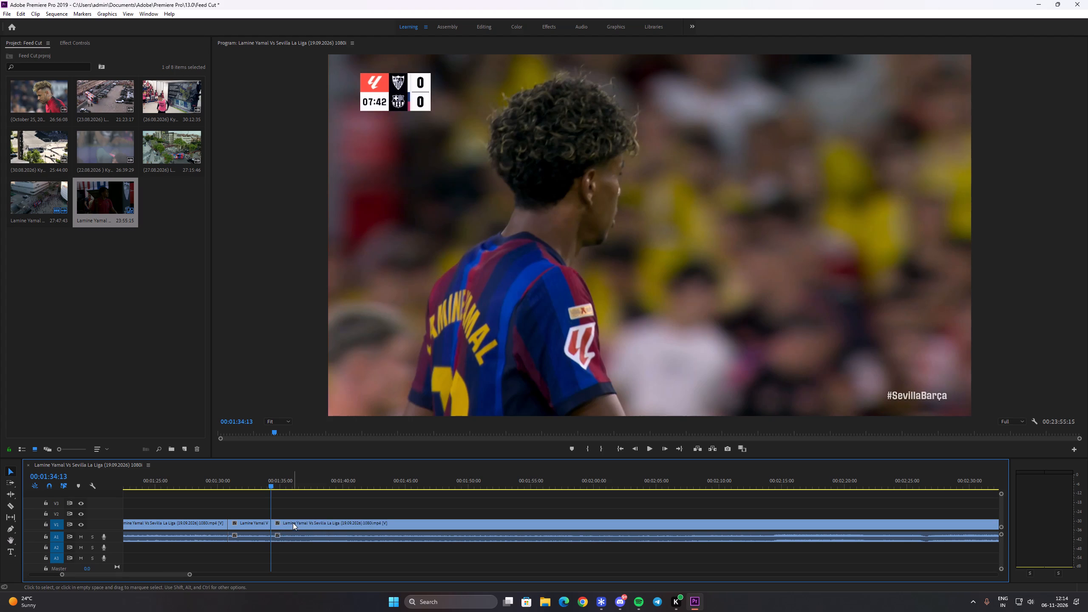
# Remove the footage from the 00:01:34:13 cut to 00:01:40:03, at Yamal's match time 12:45 close-up, and close the gap.
pyautogui.click(293, 523)
pyautogui.moveTo(288, 486); pyautogui.dragTo(359, 481)
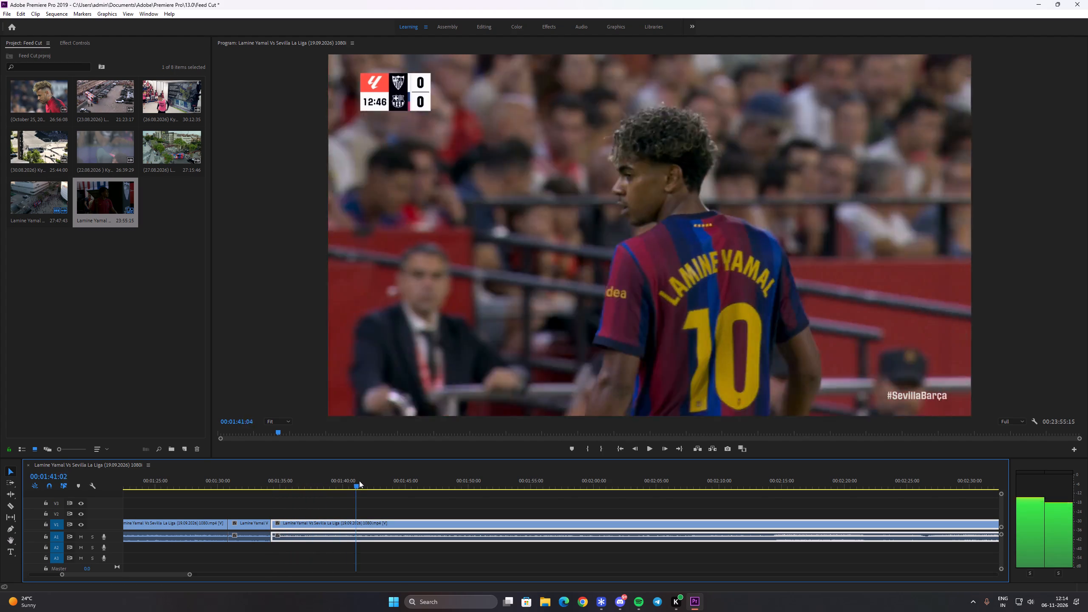
pyautogui.moveTo(359, 481); pyautogui.dragTo(345, 481)
pyautogui.press('c')
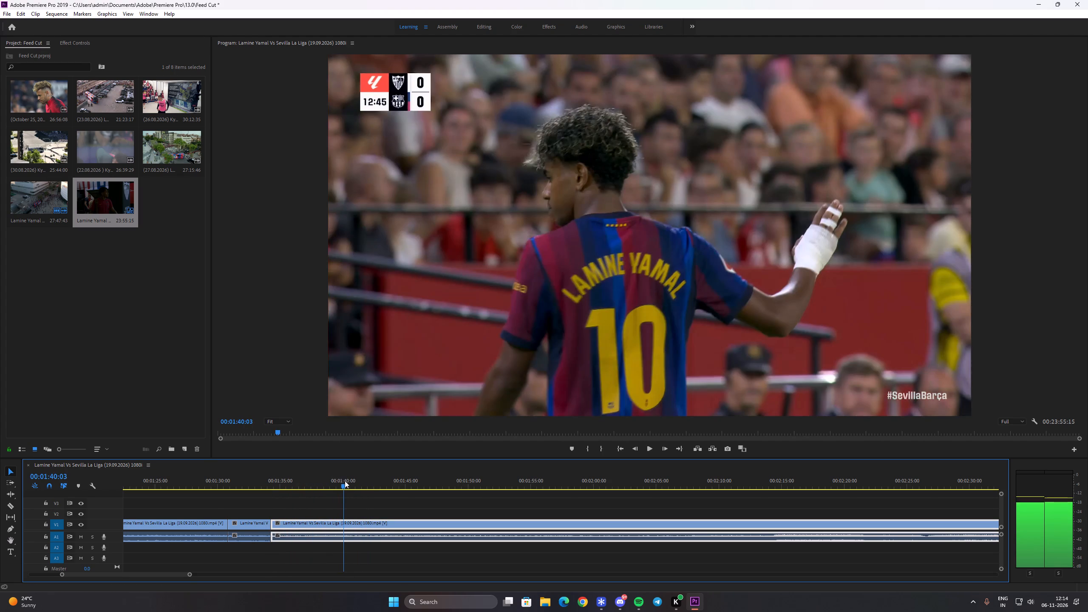
pyautogui.click(346, 522)
pyautogui.press('v')
pyautogui.hotkey('ctrl', 'x')
pyautogui.keyDown('ctrl'); pyautogui.click(335, 524); pyautogui.keyUp('ctrl')
pyautogui.hotkey('shift', 'Delete')
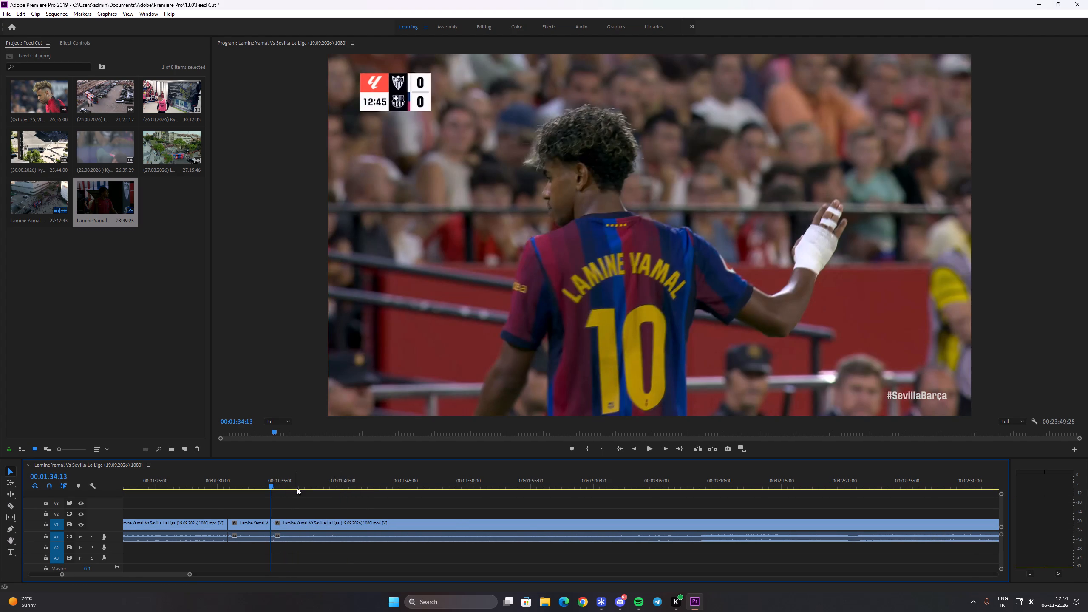
# Split the clip at 00:01:36:21, at the end of Yamal's close-up at match time 12:47.
pyautogui.moveTo(284, 482); pyautogui.dragTo(349, 495)
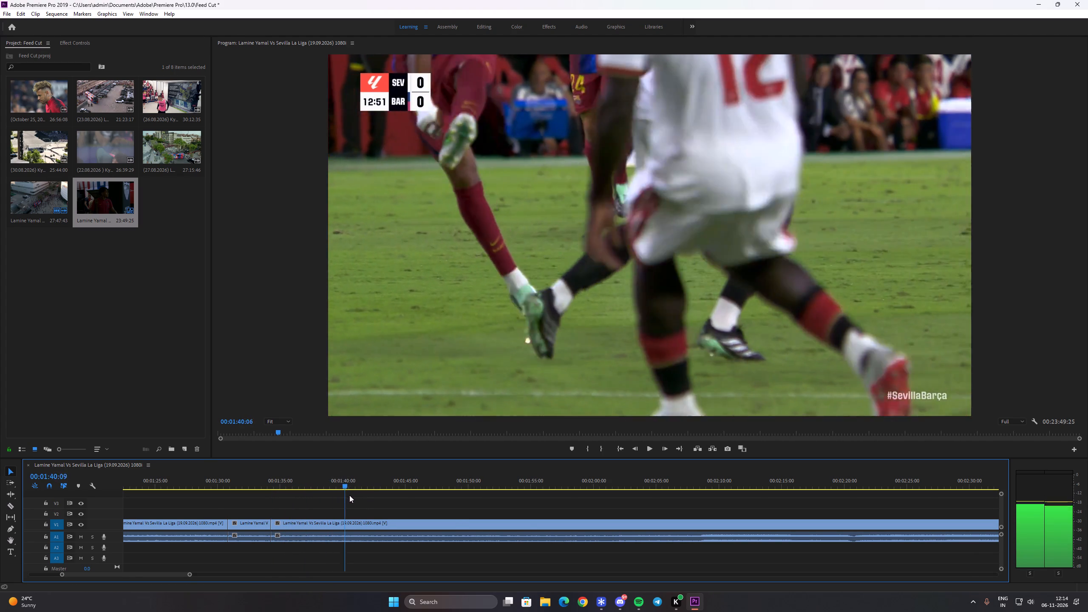
pyautogui.moveTo(349, 495); pyautogui.dragTo(331, 486)
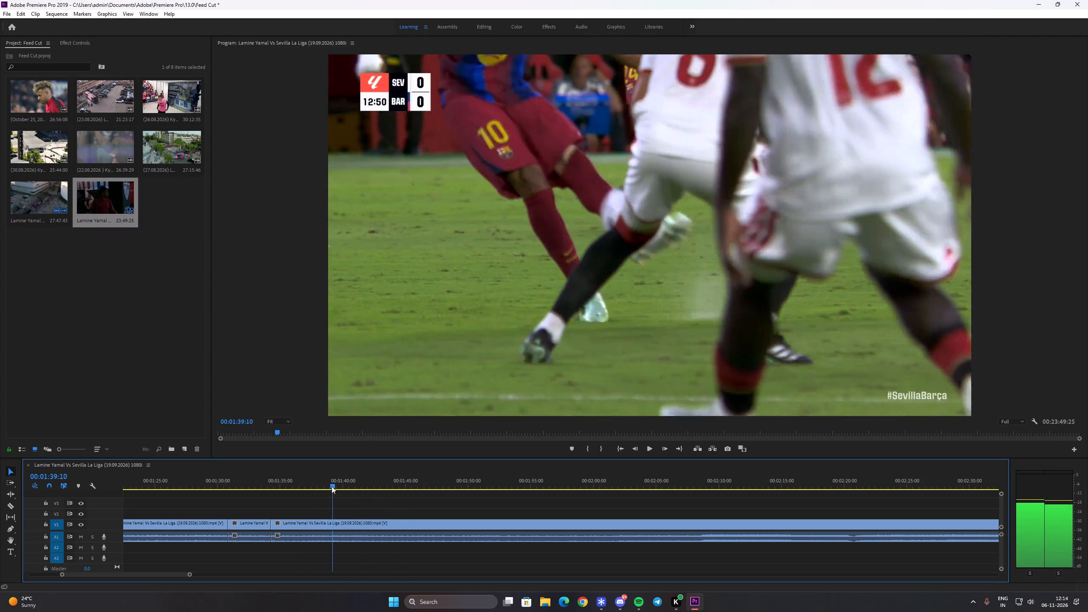
pyautogui.moveTo(331, 486); pyautogui.dragTo(299, 483)
pyautogui.press('c')
pyautogui.click(299, 519)
pyautogui.press('v')
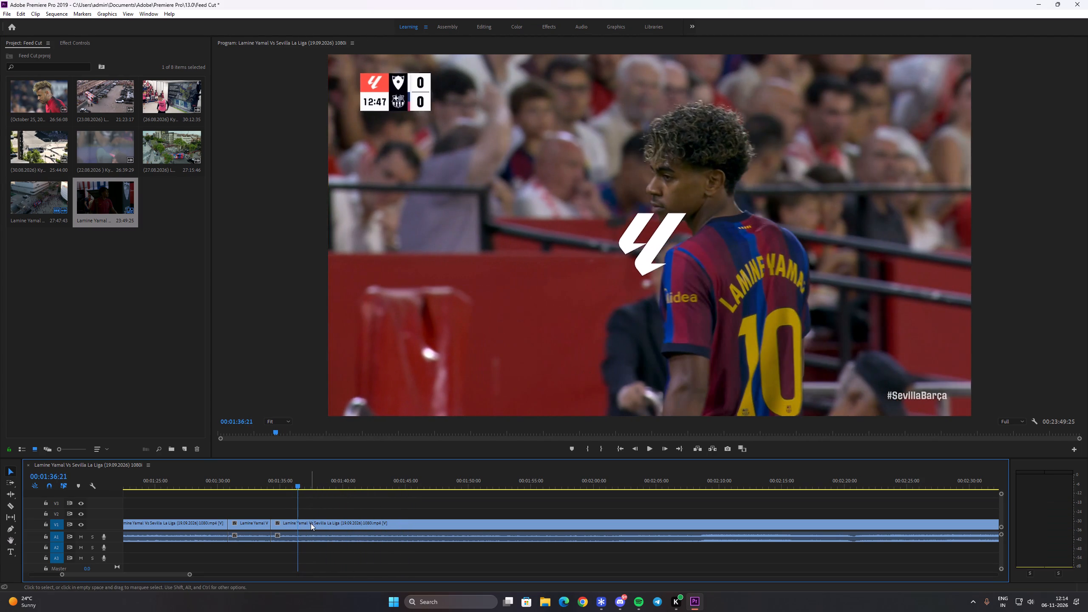
pyautogui.press('c')
pyautogui.click(299, 523)
pyautogui.press('v')
# Remove the match footage from the 00:01:36:21 cut to 00:02:27:03, at match time 18:24, and close the gap.
pyautogui.click(315, 524)
pyautogui.moveTo(317, 484); pyautogui.dragTo(448, 494)
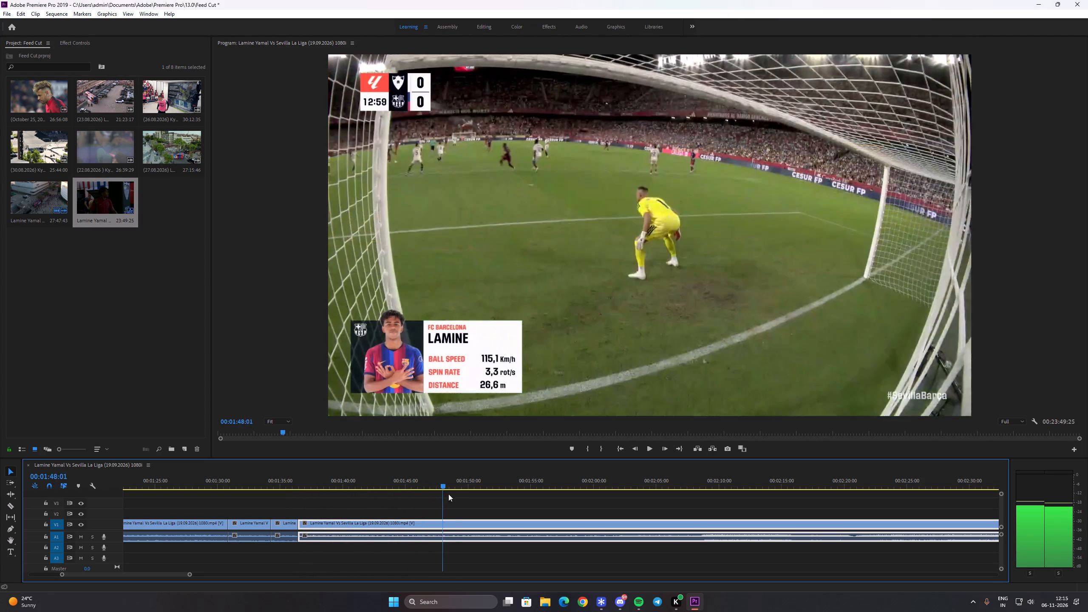
pyautogui.moveTo(448, 494); pyautogui.dragTo(585, 502)
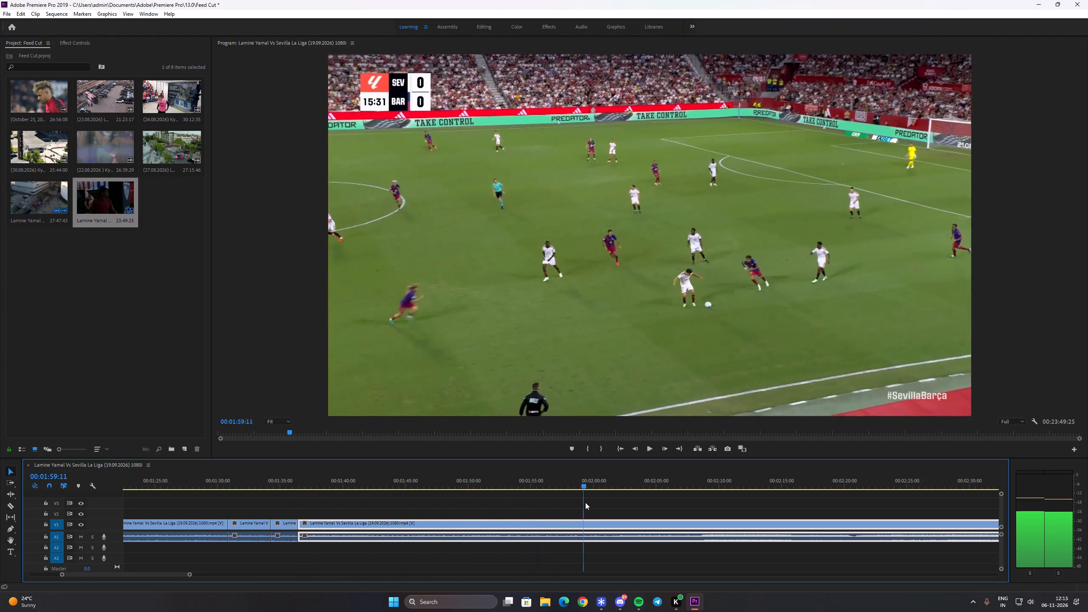
pyautogui.moveTo(585, 502); pyautogui.dragTo(744, 502)
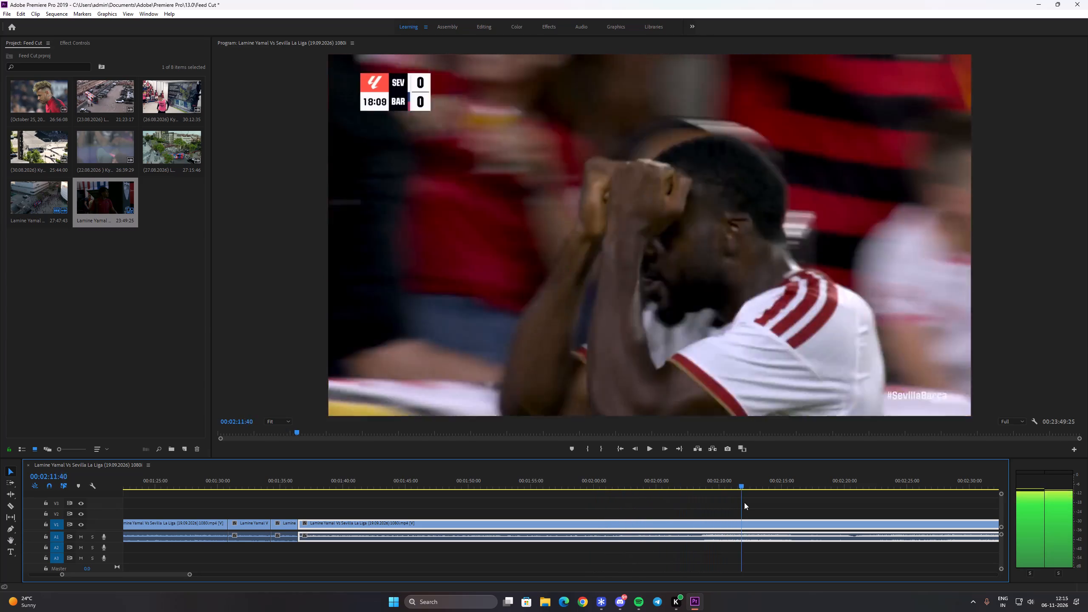
pyautogui.moveTo(744, 502); pyautogui.dragTo(934, 518)
pyautogui.press('c')
pyautogui.click(934, 521)
pyautogui.press('v')
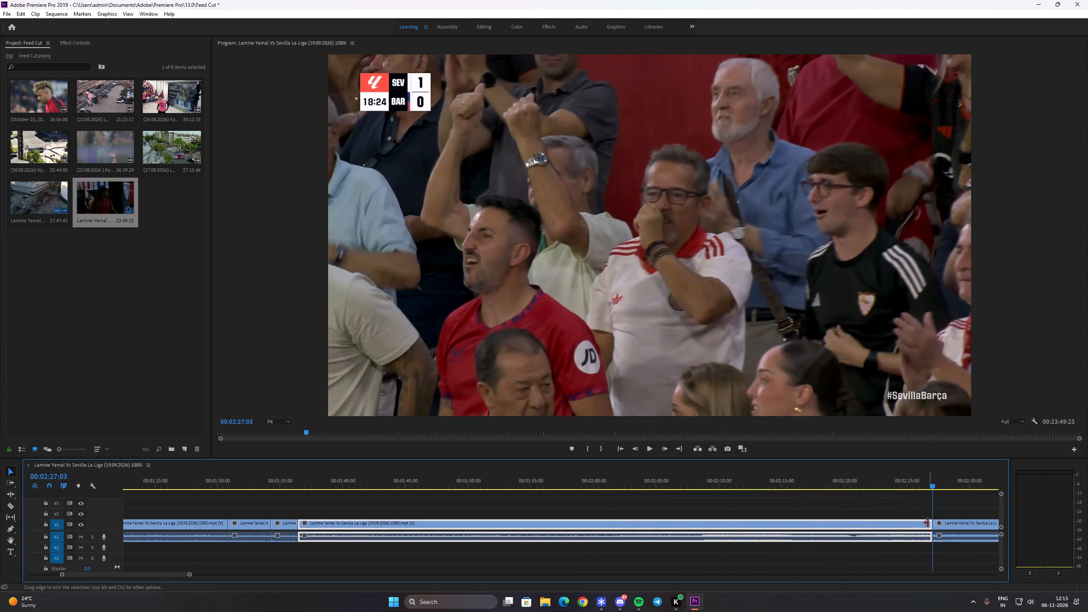
pyautogui.hotkey('ctrl', 'x')
pyautogui.keyDown('ctrl'); pyautogui.click(926, 523); pyautogui.keyUp('ctrl')
pyautogui.hotkey('shift', 'Delete')
# Remove the footage from the 00:01:36:21 cut to 00:02:29:48, at match time 19:18, and close the gap.
pyautogui.moveTo(323, 487); pyautogui.dragTo(509, 485)
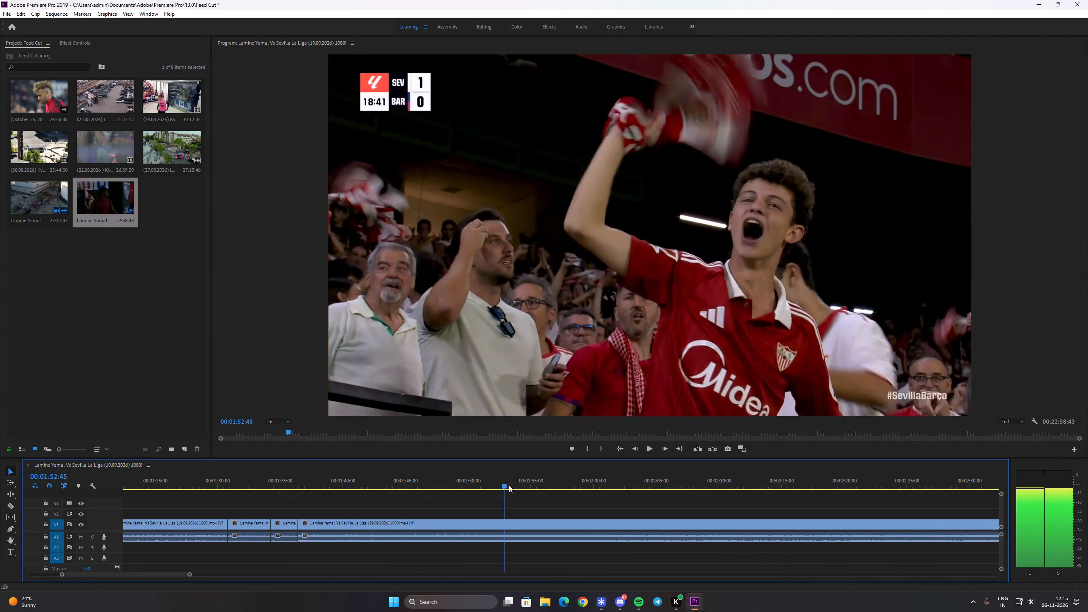
pyautogui.moveTo(509, 485); pyautogui.dragTo(839, 494)
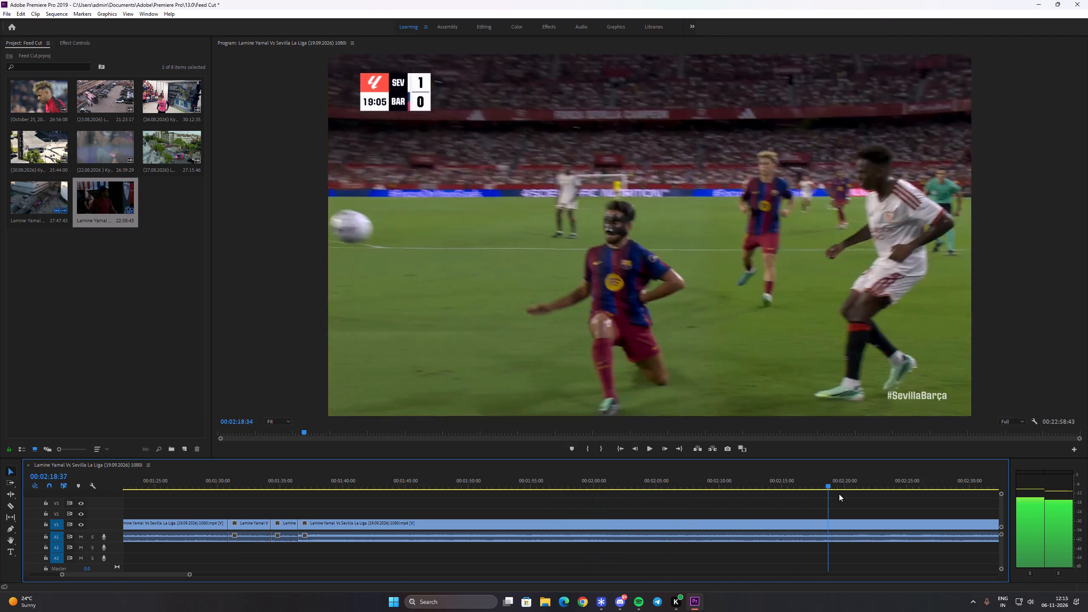
pyautogui.moveTo(839, 494); pyautogui.dragTo(970, 530)
pyautogui.press('c')
pyautogui.click(969, 527)
pyautogui.press('v')
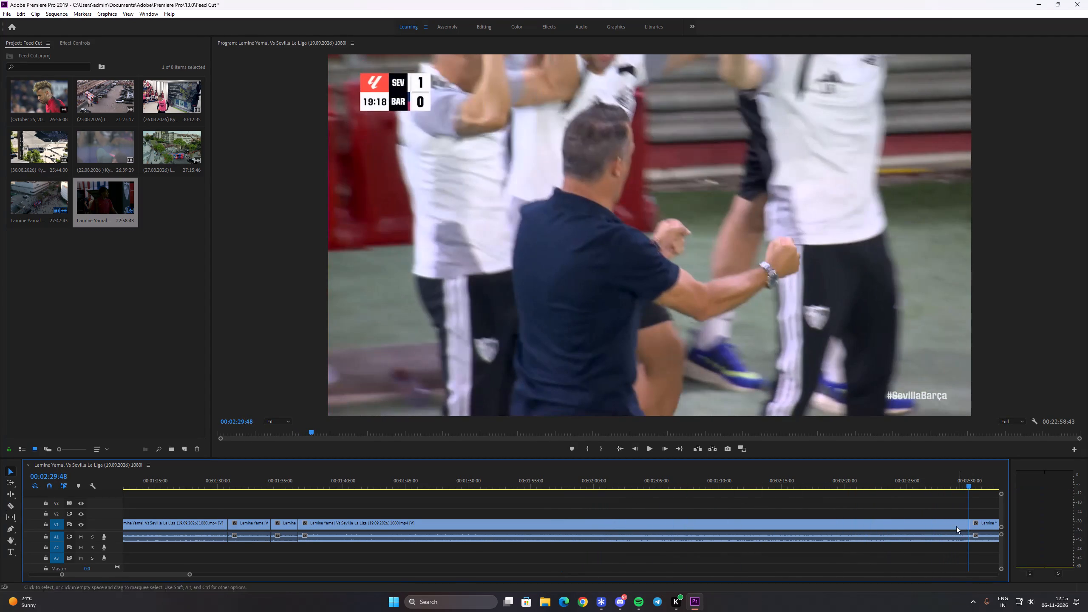
pyautogui.click(956, 526)
pyautogui.hotkey('ctrl', 'x')
pyautogui.keyDown('ctrl'); pyautogui.click(945, 526); pyautogui.keyUp('ctrl')
pyautogui.hotkey('shift', 'Delete')
# Remove the match footage from the 00:01:36:21 cut up to the shot at match time 22:11 and close the gap.
pyautogui.moveTo(323, 483); pyautogui.dragTo(426, 486)
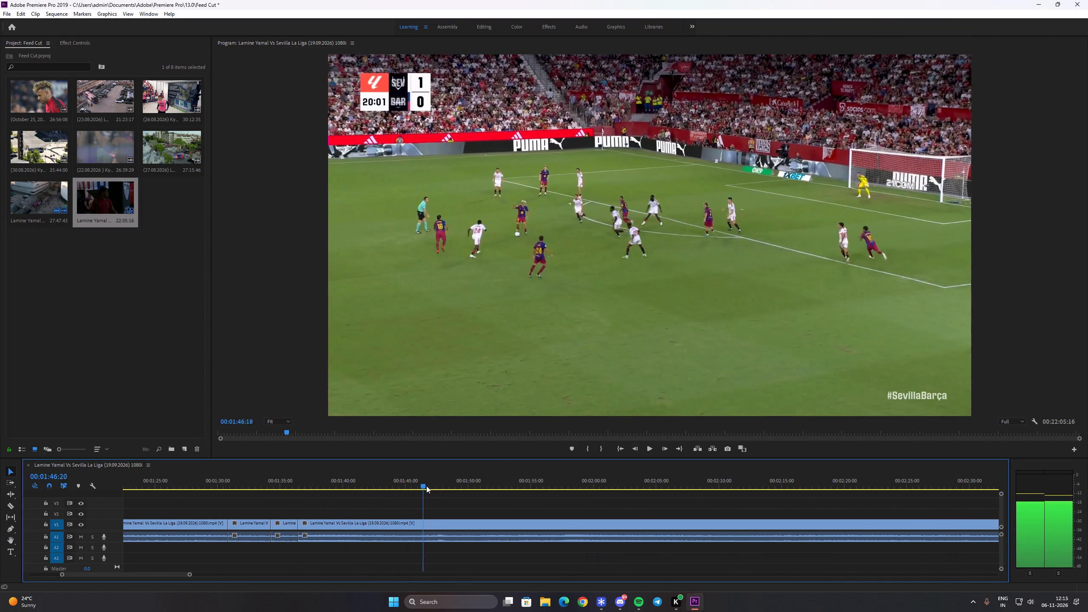
pyautogui.moveTo(426, 486); pyautogui.dragTo(534, 484)
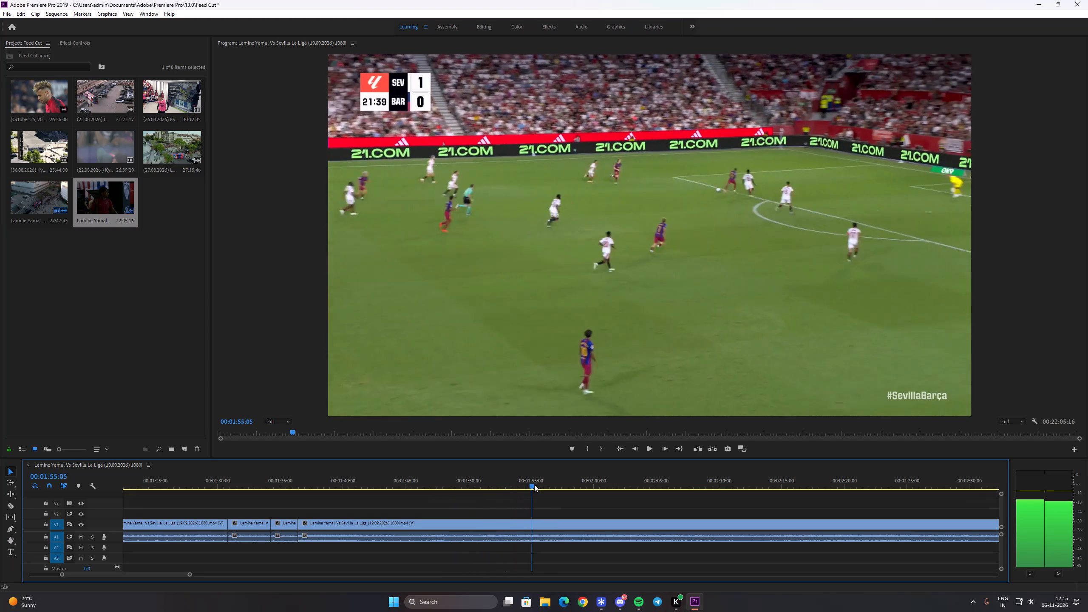
pyautogui.moveTo(534, 484); pyautogui.dragTo(642, 492)
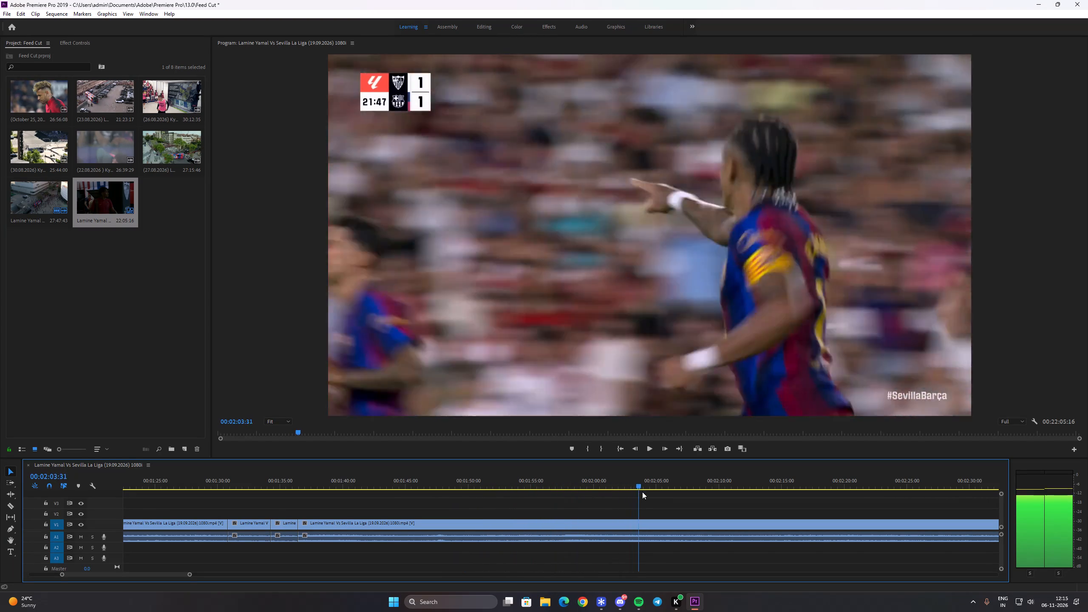
pyautogui.moveTo(642, 492); pyautogui.dragTo(892, 496)
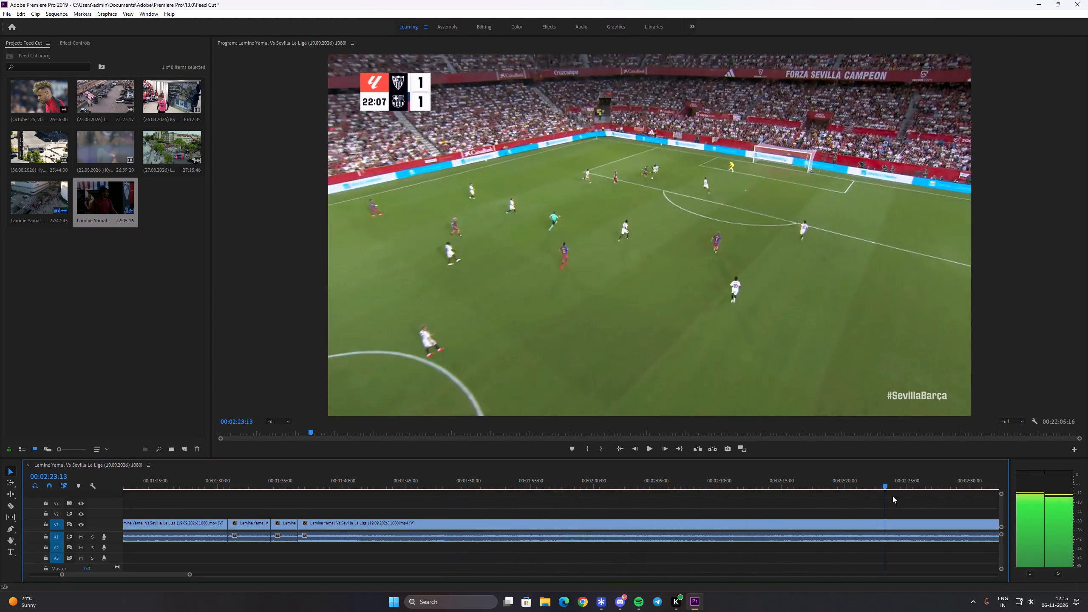
pyautogui.moveTo(892, 496); pyautogui.dragTo(933, 511)
pyautogui.press('c')
pyautogui.click(932, 524)
pyautogui.press('v')
pyautogui.click(916, 526)
pyautogui.hotkey('ctrl', 'x')
pyautogui.keyDown('ctrl'); pyautogui.click(898, 523); pyautogui.keyUp('ctrl')
pyautogui.hotkey('shift', 'Delete')
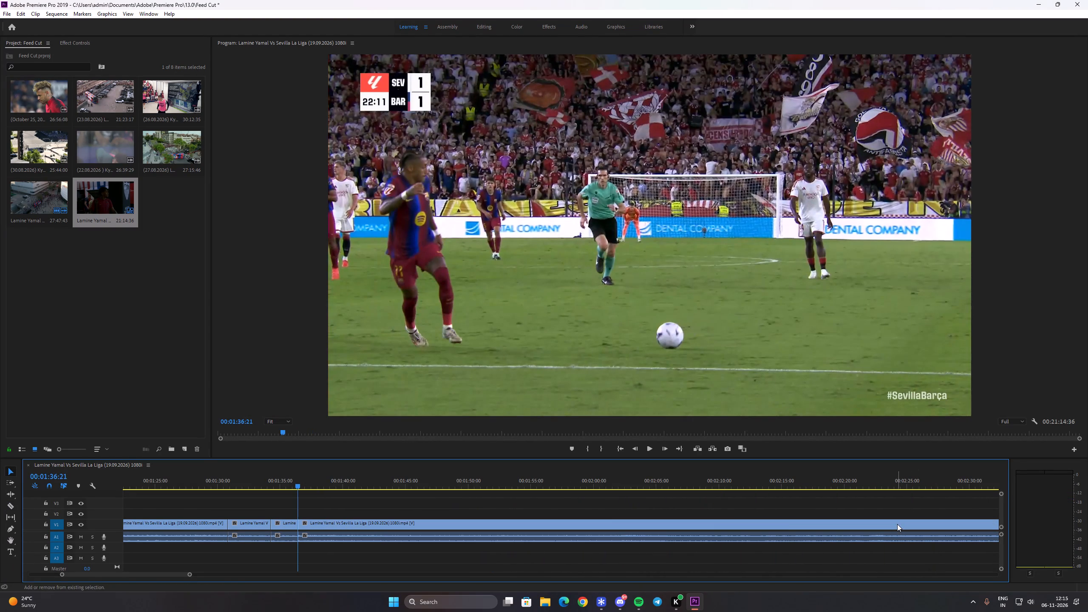
# Remove the footage from the 00:01:36:21 cut to 00:01:59:28, at Yamal's match time 30:11 close-up, and close the gap.
pyautogui.moveTo(318, 487); pyautogui.dragTo(385, 485)
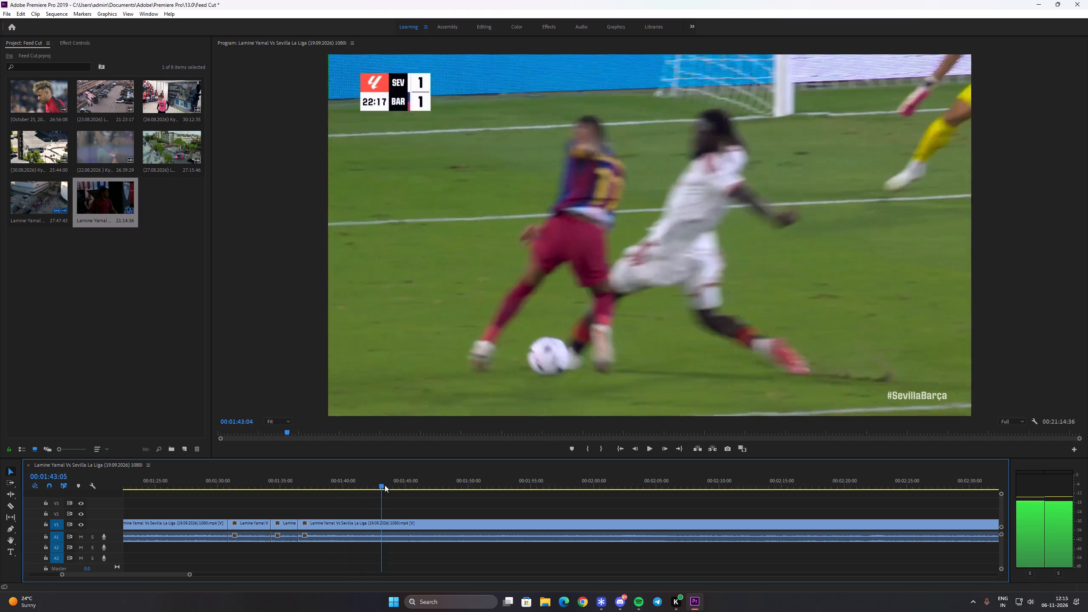
pyautogui.moveTo(385, 485); pyautogui.dragTo(565, 483)
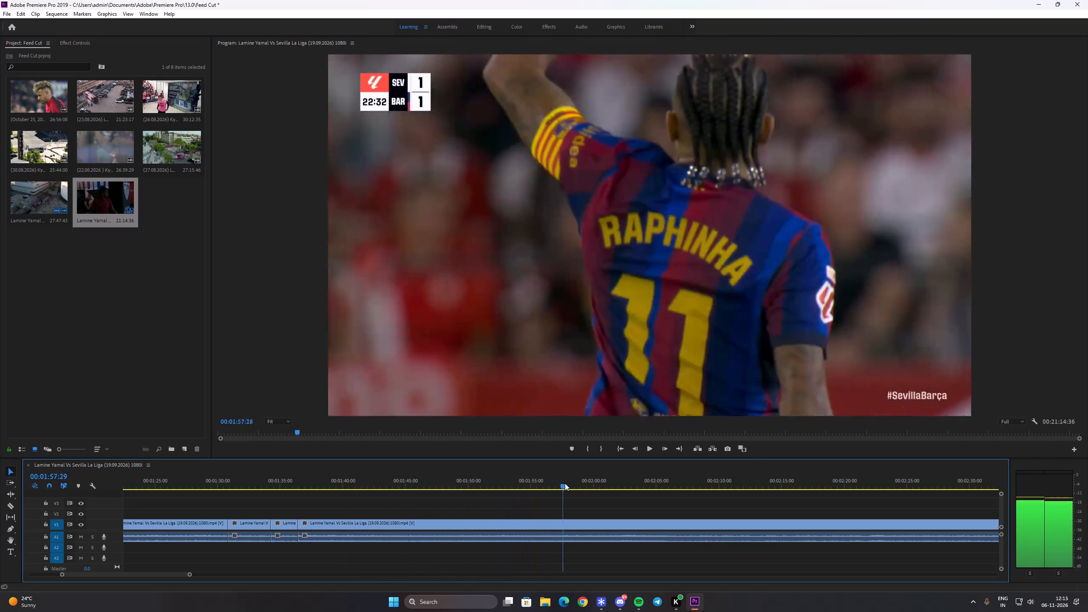
pyautogui.moveTo(565, 483); pyautogui.dragTo(585, 486)
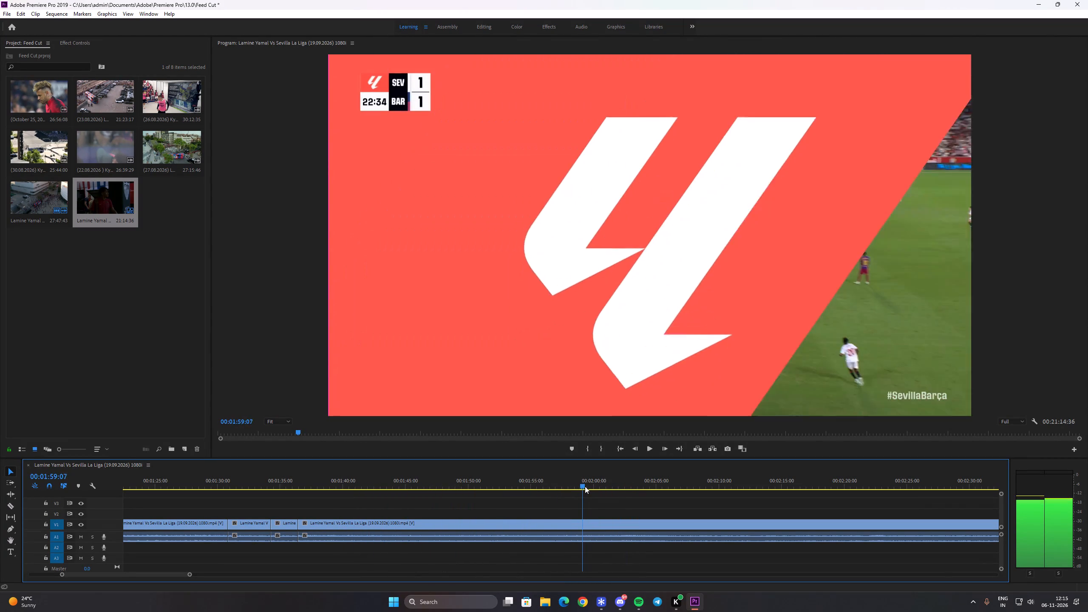
pyautogui.moveTo(585, 486); pyautogui.dragTo(589, 489)
pyautogui.press('c')
pyautogui.click(587, 523)
pyautogui.press('v')
pyautogui.click(567, 523)
pyautogui.hotkey('ctrl', 'x')
pyautogui.keyDown('ctrl'); pyautogui.click(560, 522); pyautogui.keyUp('ctrl')
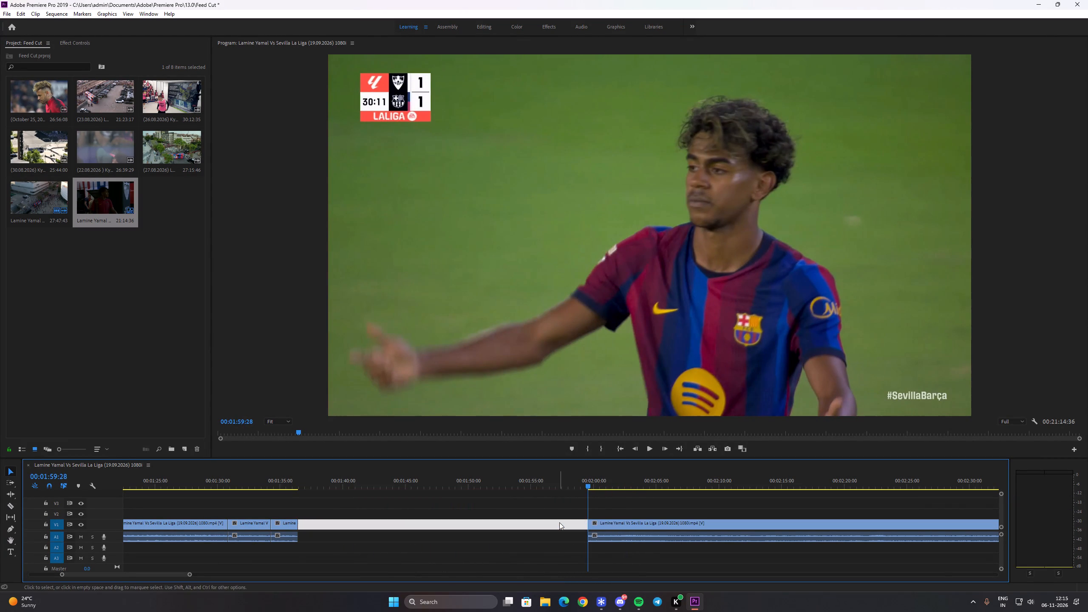
pyautogui.hotkey('shift', 'Delete')
# Split the clip at 00:01:38:47, at the end of Yamal's close-up at match time 30:14, and save the project.
pyautogui.moveTo(304, 483); pyautogui.dragTo(331, 499)
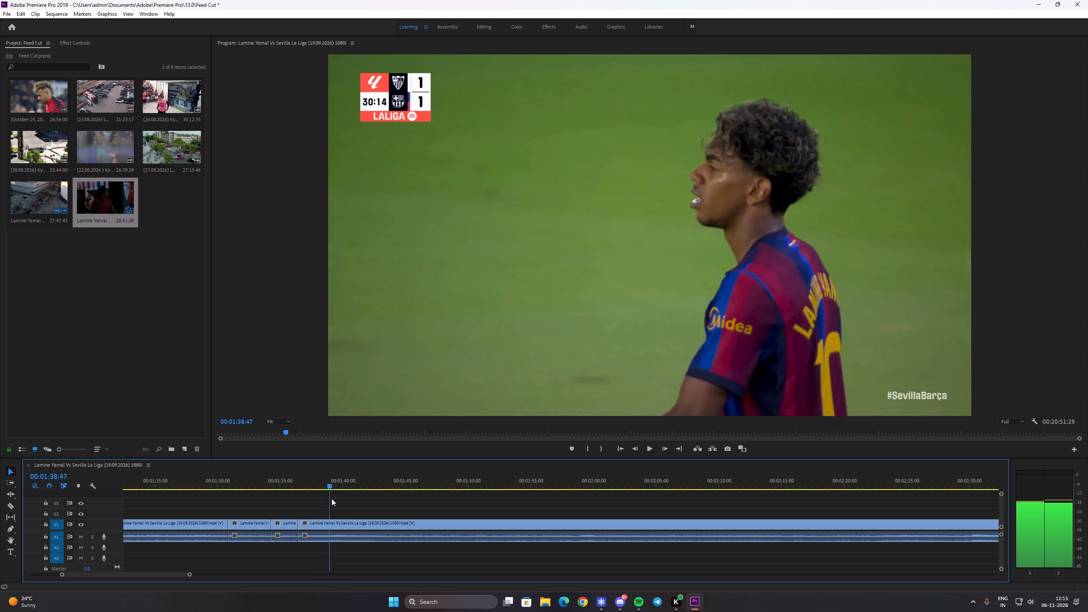
pyautogui.moveTo(331, 499); pyautogui.dragTo(330, 504)
pyautogui.press('c')
pyautogui.press('v')
pyautogui.click(328, 524)
pyautogui.press('c')
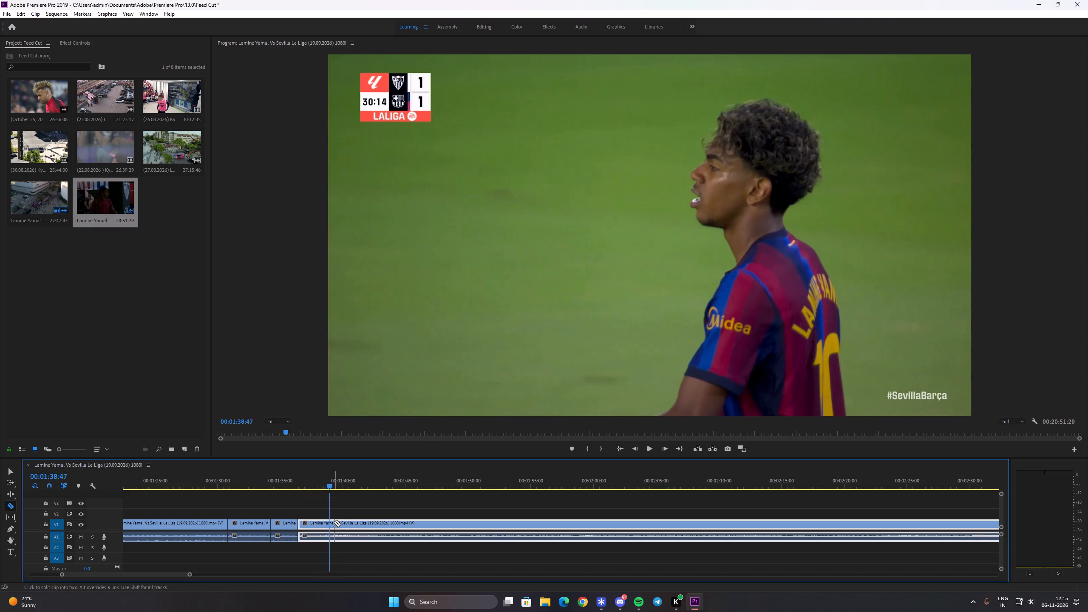
pyautogui.click(330, 521)
pyautogui.press('v')
pyautogui.click(362, 525)
pyautogui.click(166, 576)
pyautogui.hotkey('ctrl', 's')
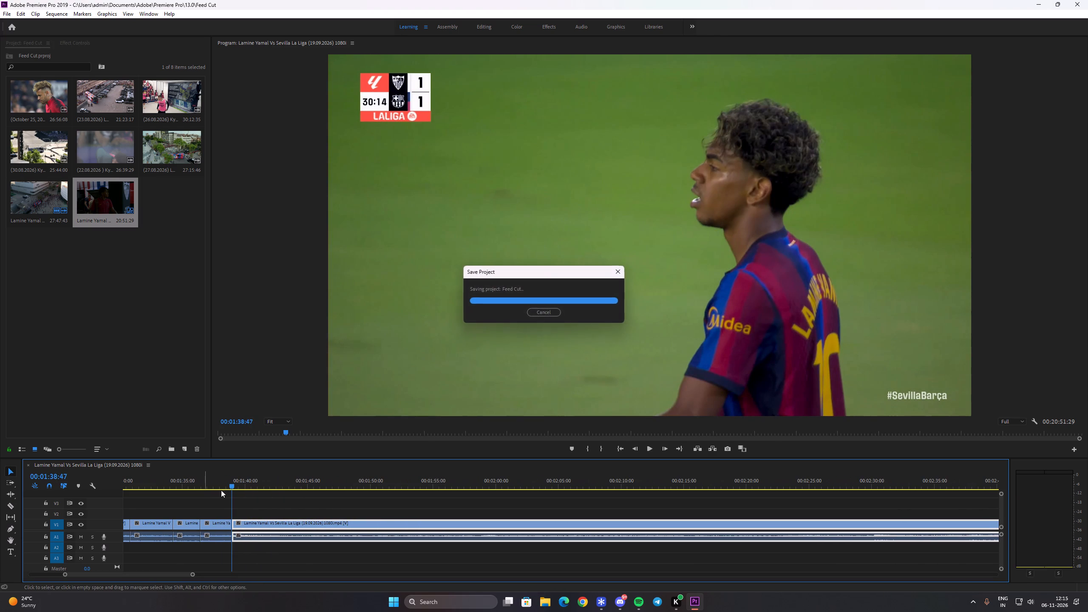
# Remove the match footage from the 00:01:38:47 cut up to the wide shot at match time 34:02 and close the gap.
pyautogui.moveTo(247, 481); pyautogui.dragTo(323, 481)
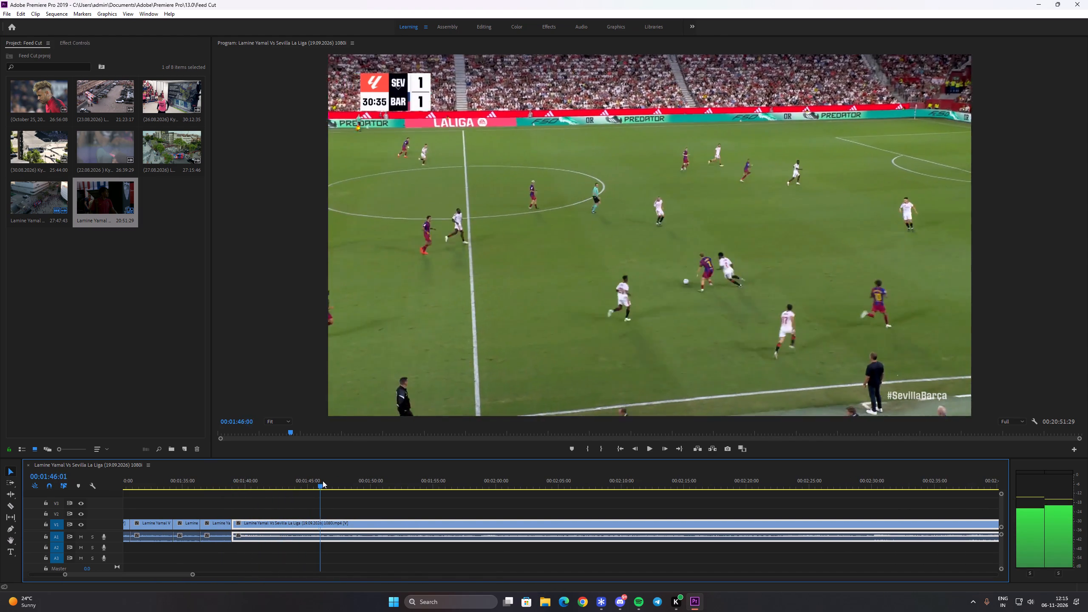
pyautogui.moveTo(323, 481); pyautogui.dragTo(436, 484)
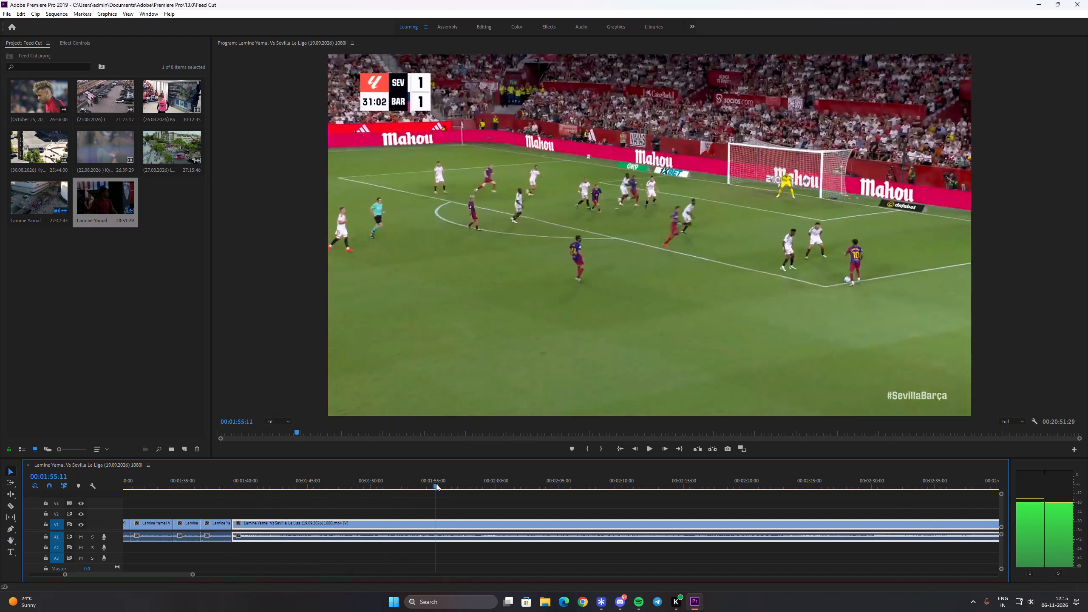
pyautogui.moveTo(436, 484); pyautogui.dragTo(467, 484)
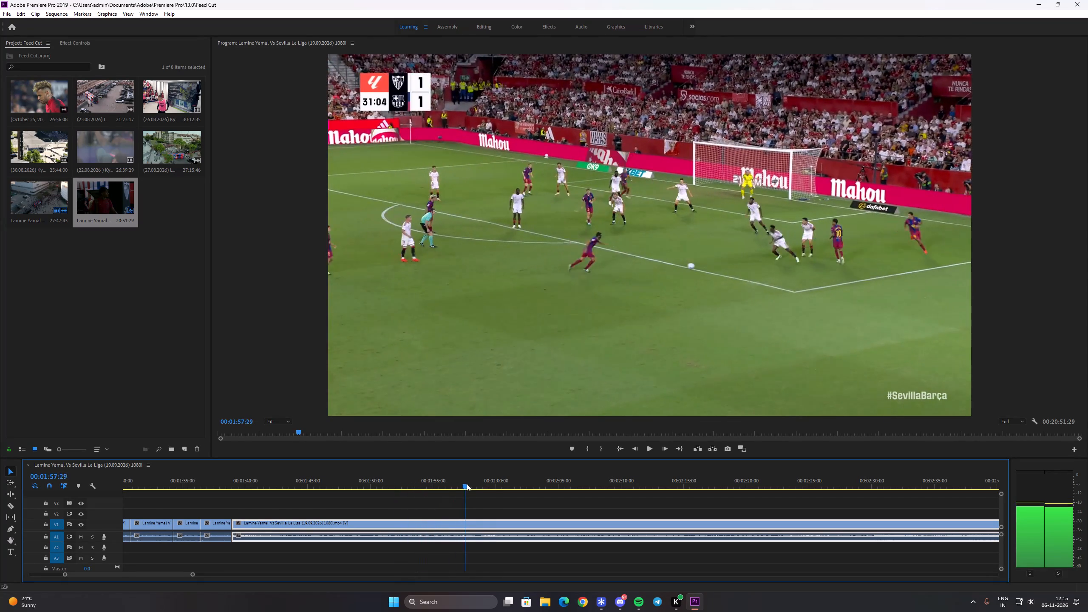
pyautogui.moveTo(467, 484); pyautogui.dragTo(642, 479)
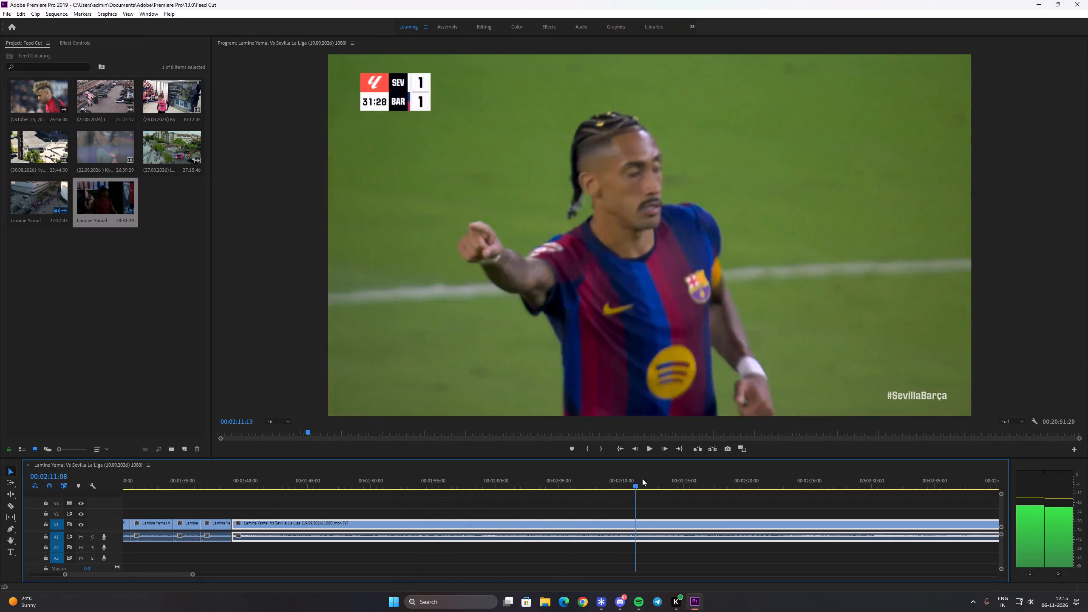
pyautogui.moveTo(642, 479); pyautogui.dragTo(793, 494)
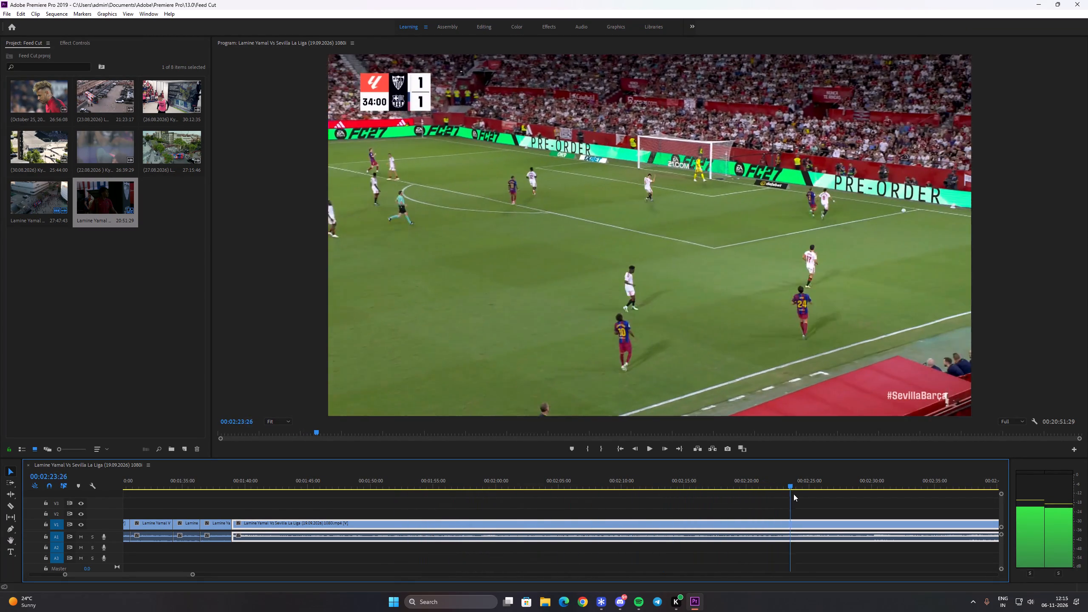
pyautogui.moveTo(793, 494); pyautogui.dragTo(810, 500)
pyautogui.press('c')
pyautogui.click(809, 521)
pyautogui.press('v')
pyautogui.hotkey('ctrl', 'x')
pyautogui.keyDown('ctrl'); pyautogui.click(800, 524); pyautogui.keyUp('ctrl')
pyautogui.hotkey('shift', 'Delete')
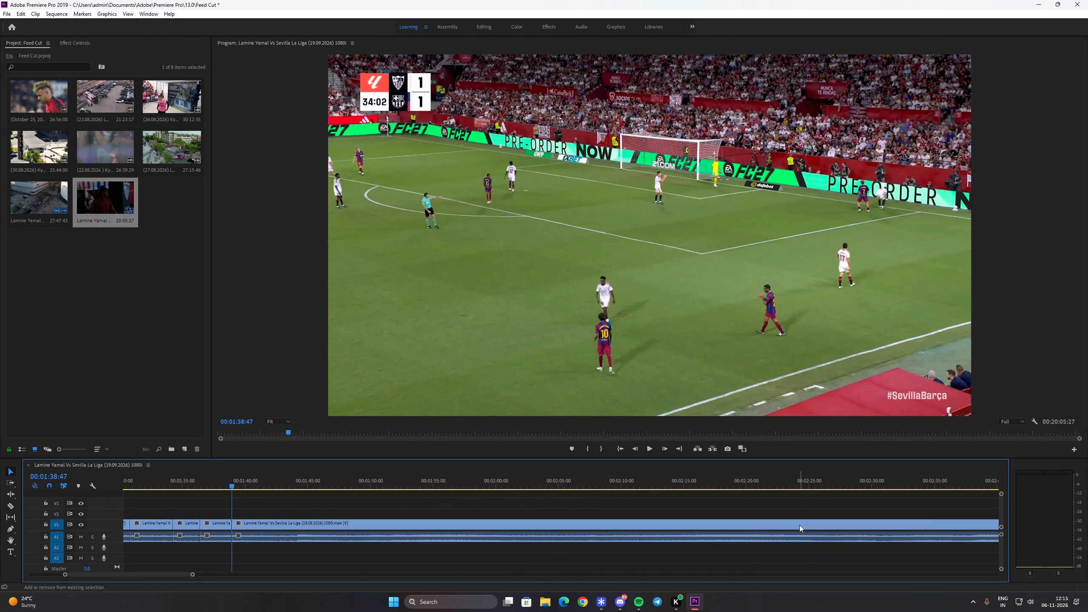
# Remove the wide shot from the 00:01:38:47 cut up to Yamal's close-up at match time 34:04 and close the gap.
pyautogui.moveTo(265, 482); pyautogui.dragTo(305, 487)
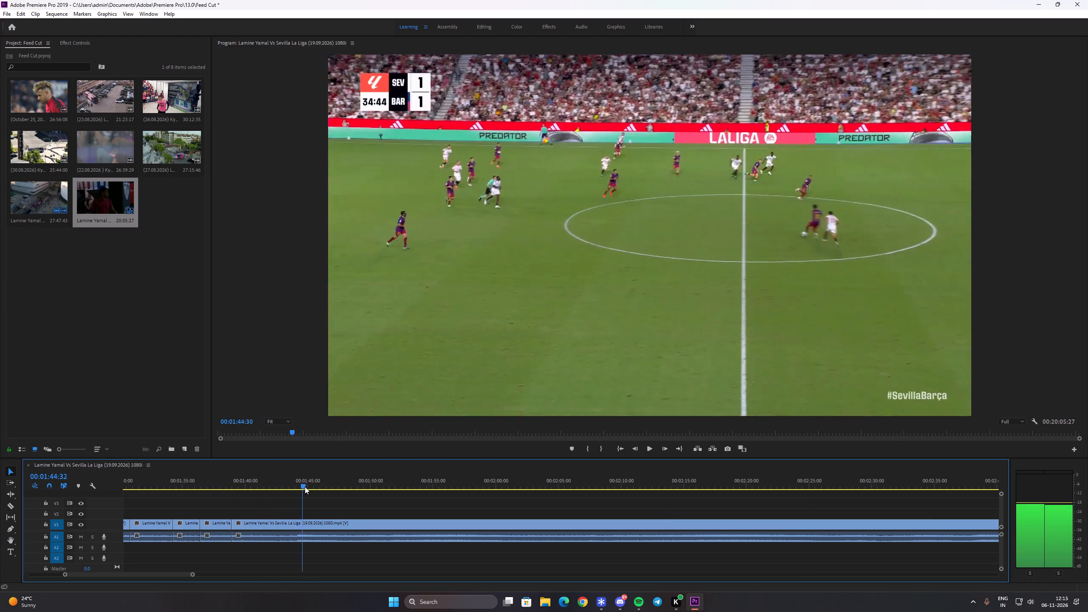
pyautogui.moveTo(305, 487); pyautogui.dragTo(254, 479)
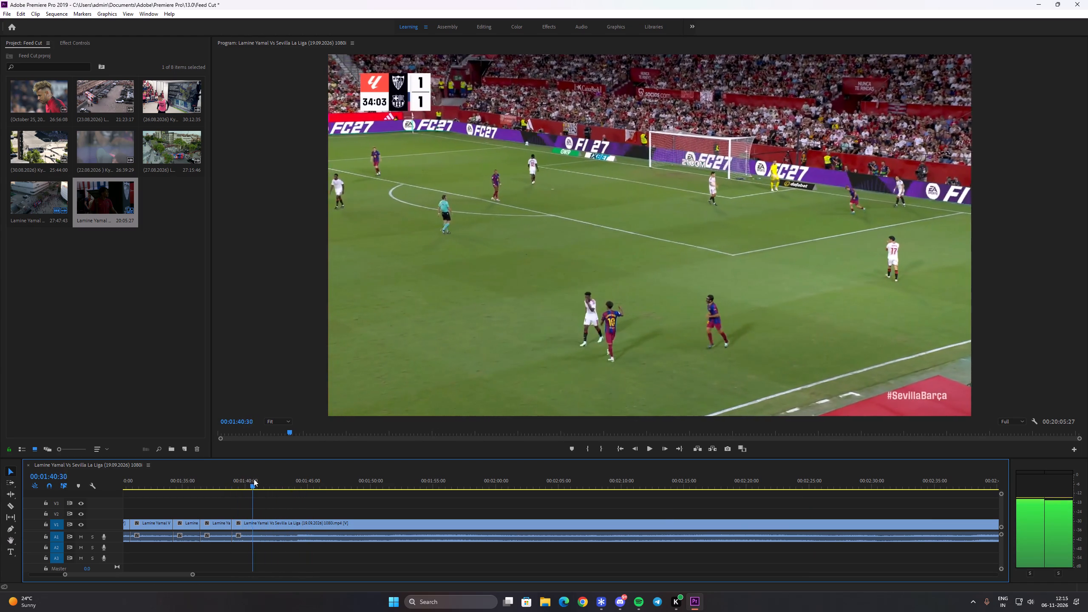
pyautogui.moveTo(254, 479); pyautogui.dragTo(257, 479)
pyautogui.press('c')
pyautogui.click(257, 526)
pyautogui.press('v')
pyautogui.click(248, 525)
pyautogui.hotkey('ctrl', 'x')
pyautogui.keyDown('ctrl'); pyautogui.click(246, 525); pyautogui.keyUp('ctrl')
pyautogui.hotkey('shift', 'Delete')
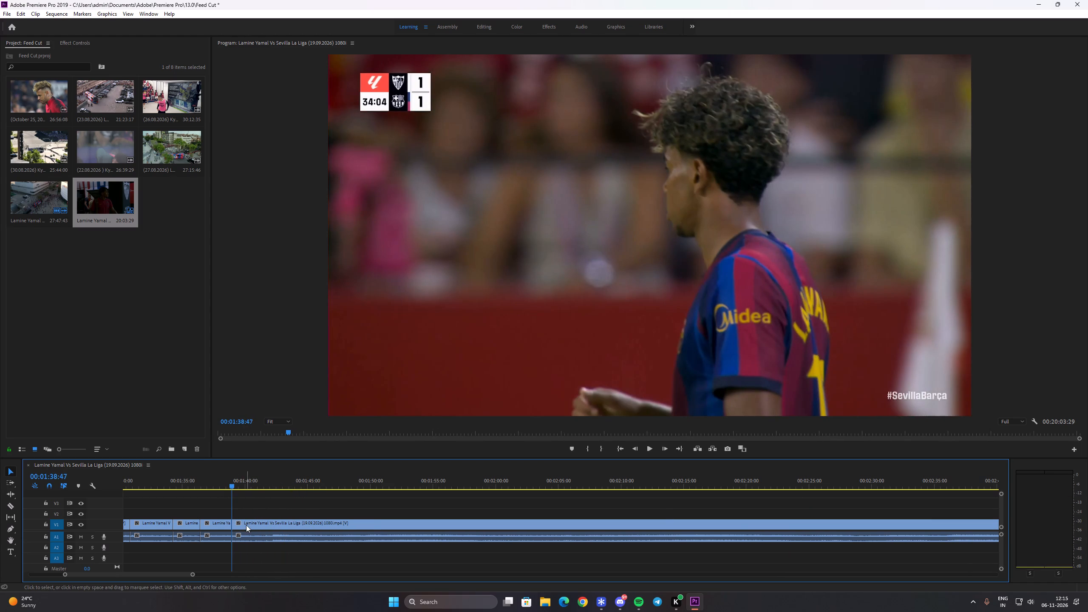
# Split the clip at about 00:01:53, after the attacking play ends at match time 34:55, and save the project.
pyautogui.moveTo(249, 479); pyautogui.dragTo(337, 490)
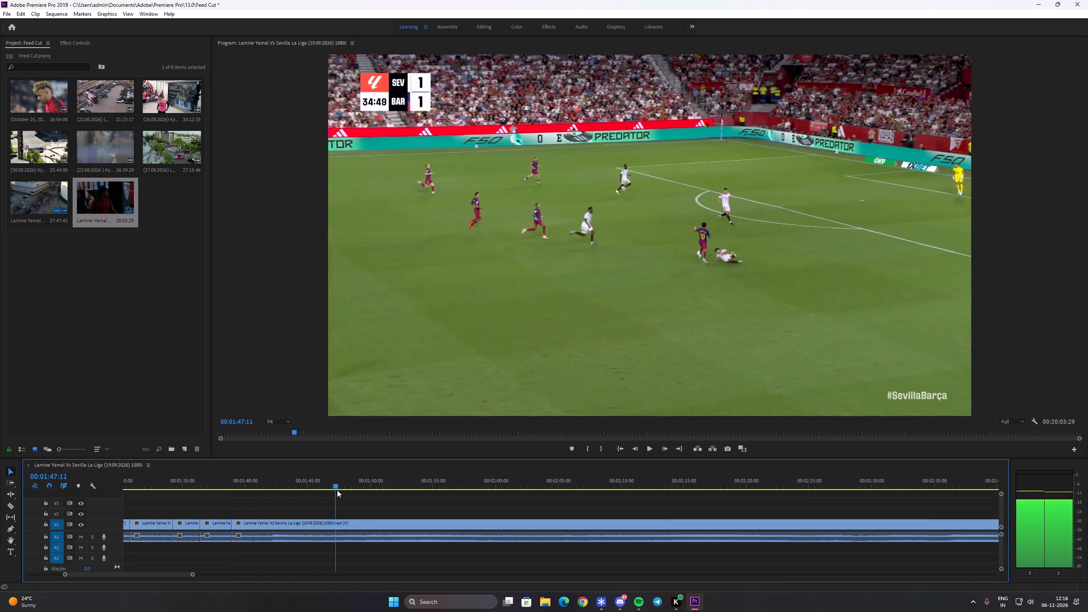
pyautogui.moveTo(337, 490); pyautogui.dragTo(340, 490)
pyautogui.press('space')
pyautogui.press('space')
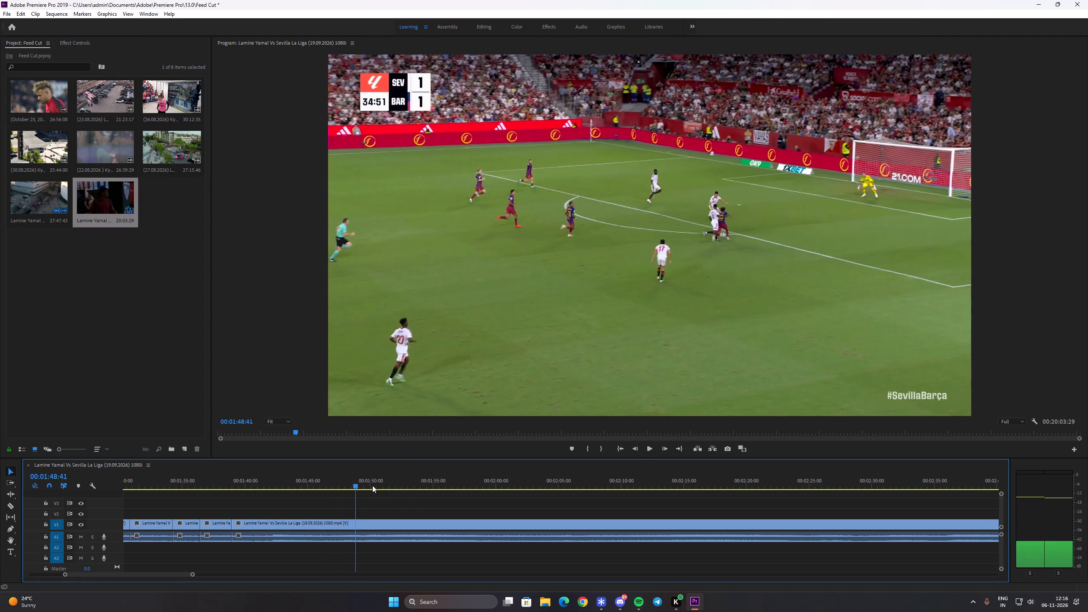
pyautogui.moveTo(354, 484); pyautogui.dragTo(402, 485)
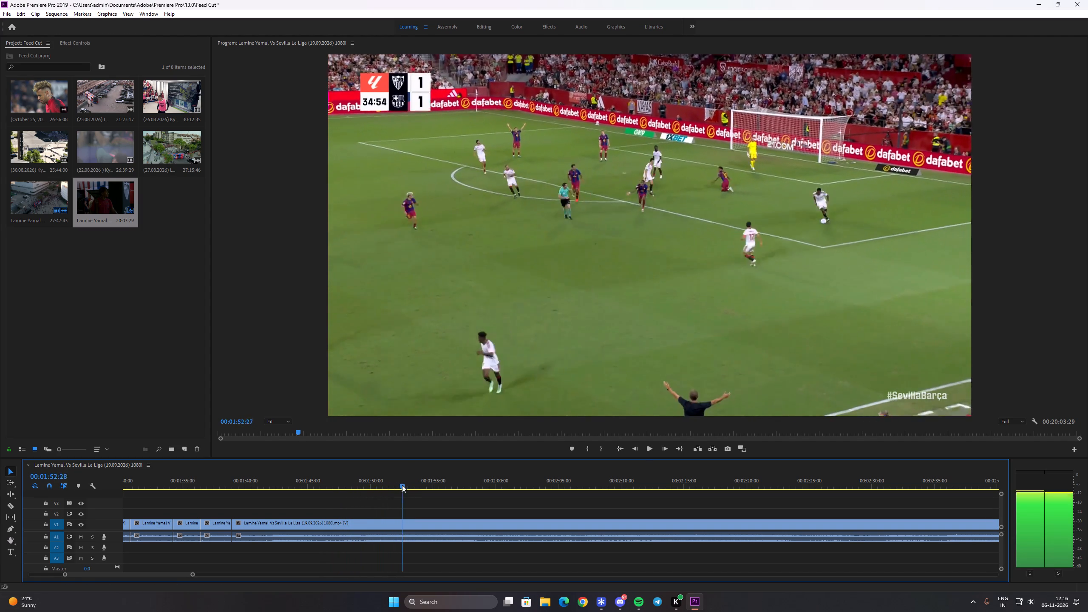
pyautogui.moveTo(402, 485); pyautogui.dragTo(489, 493)
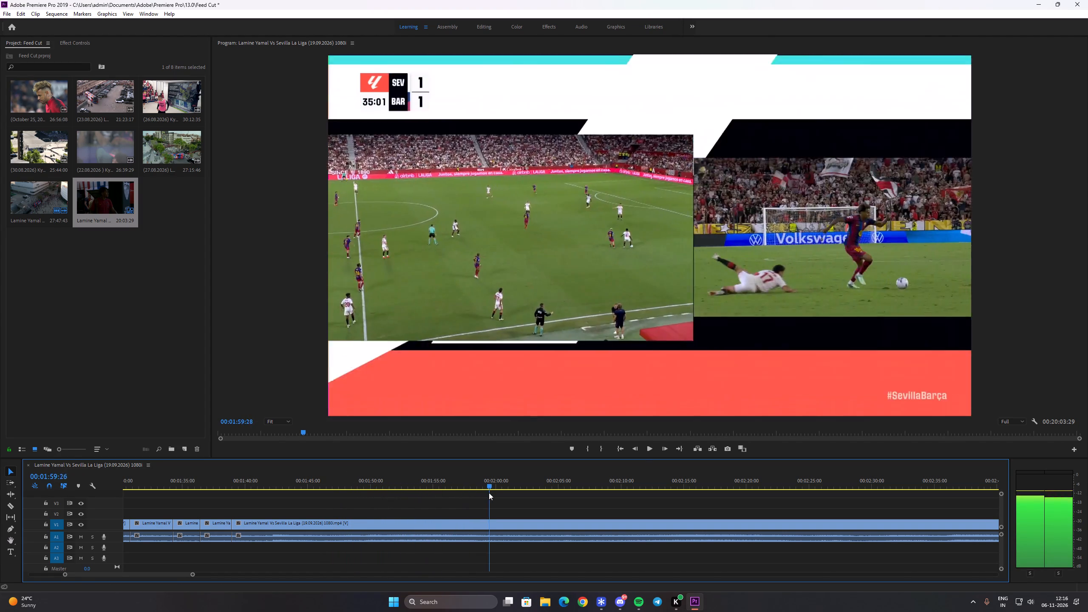
pyautogui.moveTo(489, 493); pyautogui.dragTo(408, 484)
pyautogui.press('c')
pyautogui.click(409, 526)
pyautogui.press('v')
pyautogui.click(430, 523)
pyautogui.press('space')
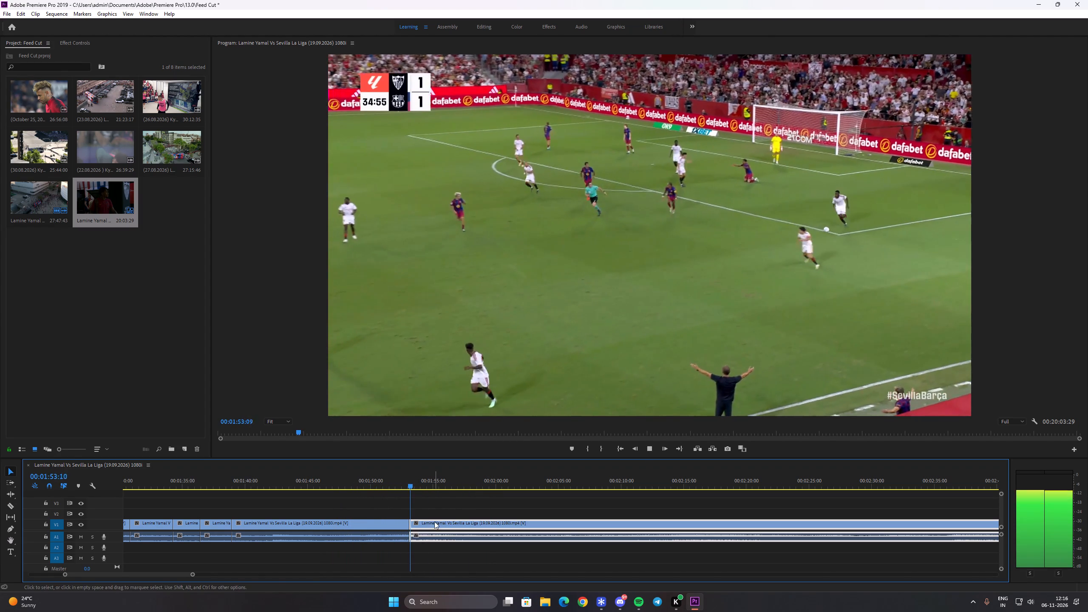
pyautogui.press('space')
pyautogui.moveTo(181, 577); pyautogui.dragTo(190, 578)
pyautogui.moveTo(187, 572); pyautogui.dragTo(181, 572)
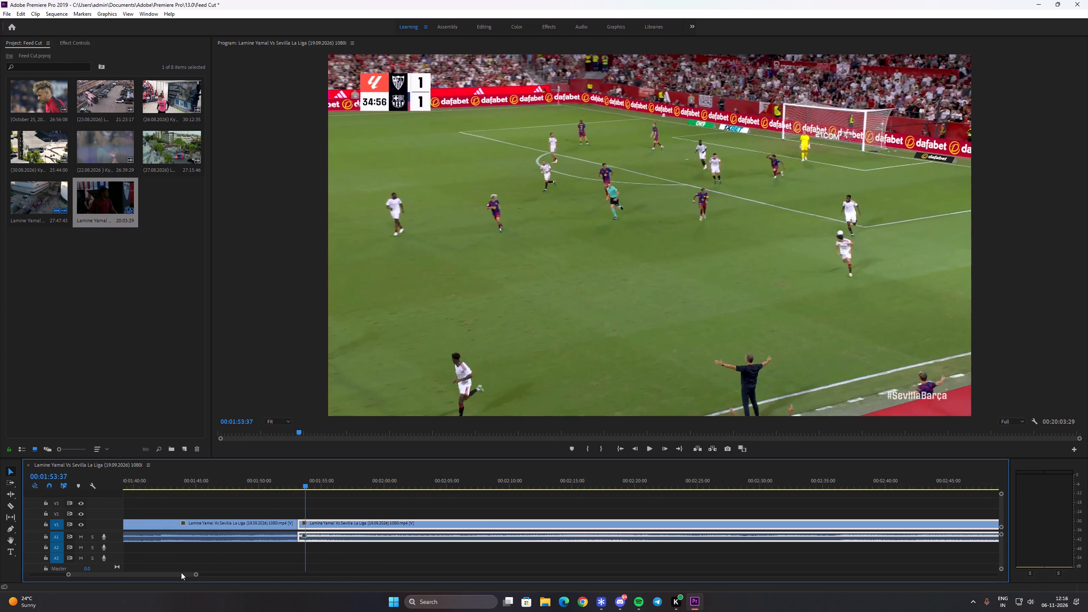
pyautogui.moveTo(181, 572); pyautogui.dragTo(181, 573)
pyautogui.hotkey('ctrl', 's')
# Remove the footage from the cut at about 00:01:53 to 00:02:09:19, at Yamal's match time 35:11 close-up, and close the gap.
pyautogui.moveTo(182, 575); pyautogui.dragTo(187, 576)
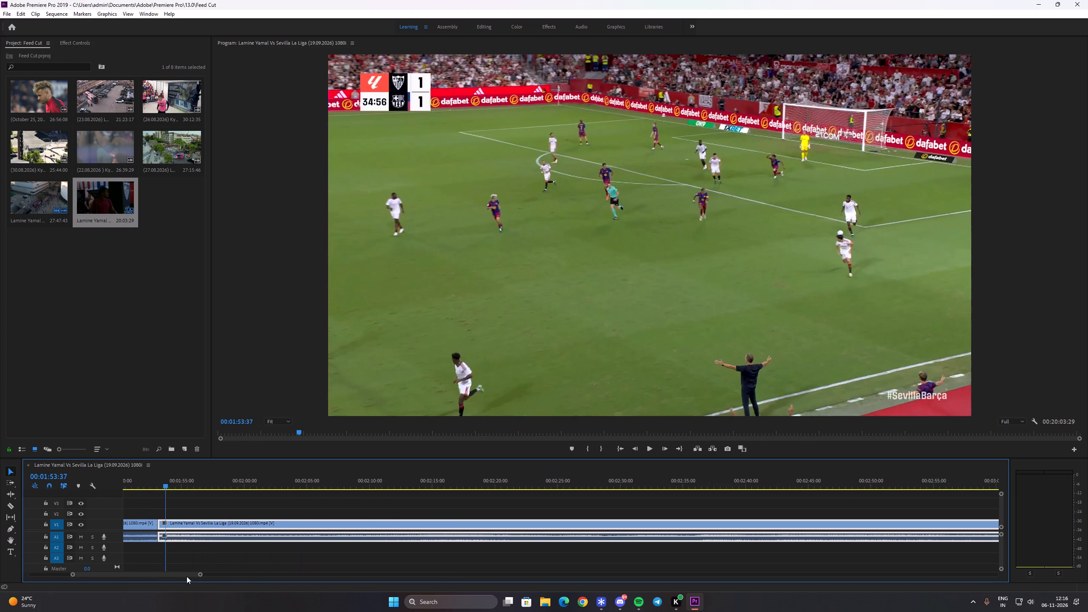
pyautogui.moveTo(187, 576); pyautogui.dragTo(187, 576)
pyautogui.moveTo(166, 481); pyautogui.dragTo(305, 483)
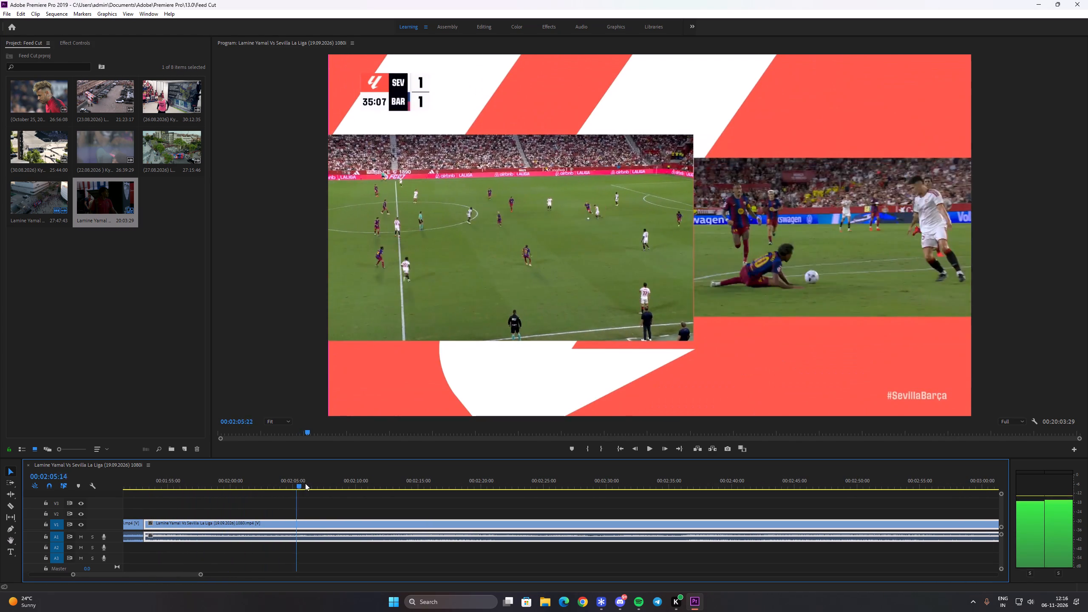
pyautogui.moveTo(305, 483); pyautogui.dragTo(355, 486)
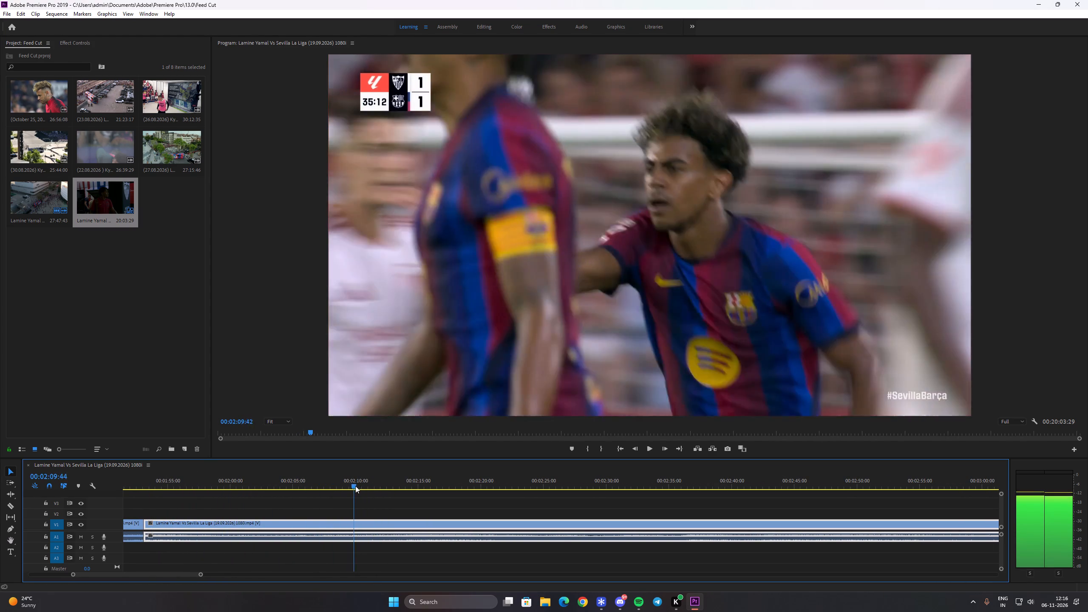
pyautogui.moveTo(355, 486); pyautogui.dragTo(349, 489)
pyautogui.press('c')
pyautogui.click(348, 525)
pyautogui.press('v')
pyautogui.hotkey('ctrl', 'x')
pyautogui.keyDown('ctrl'); pyautogui.click(328, 525); pyautogui.keyUp('ctrl')
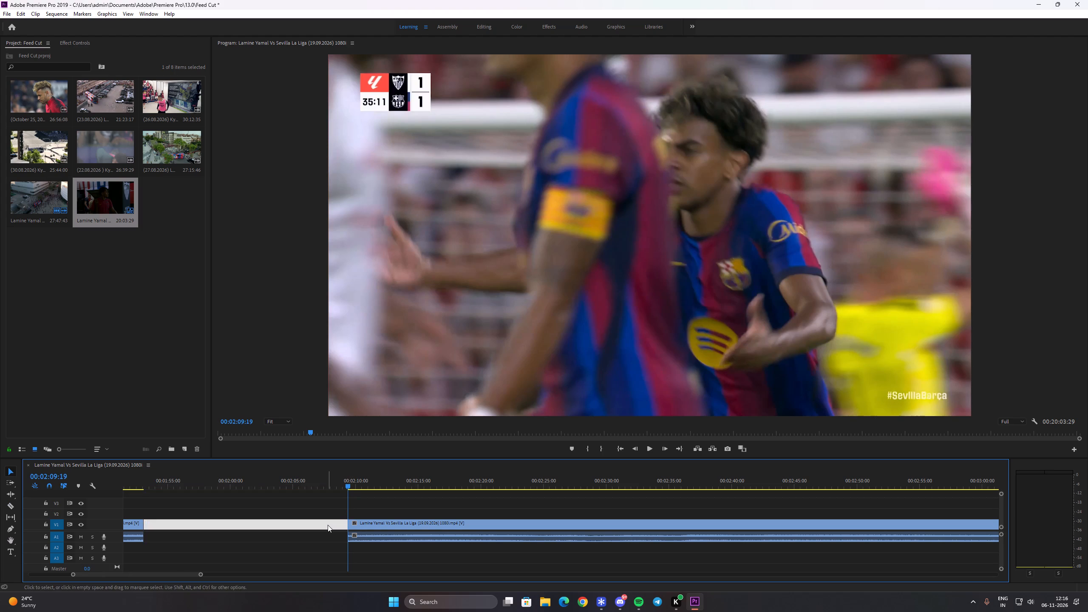
pyautogui.hotkey('shift', 'Delete')
# Split the clip at 00:01:55:46, at match time 35:14, as Yamal's close-up ends.
pyautogui.moveTo(155, 482); pyautogui.dragTo(211, 494)
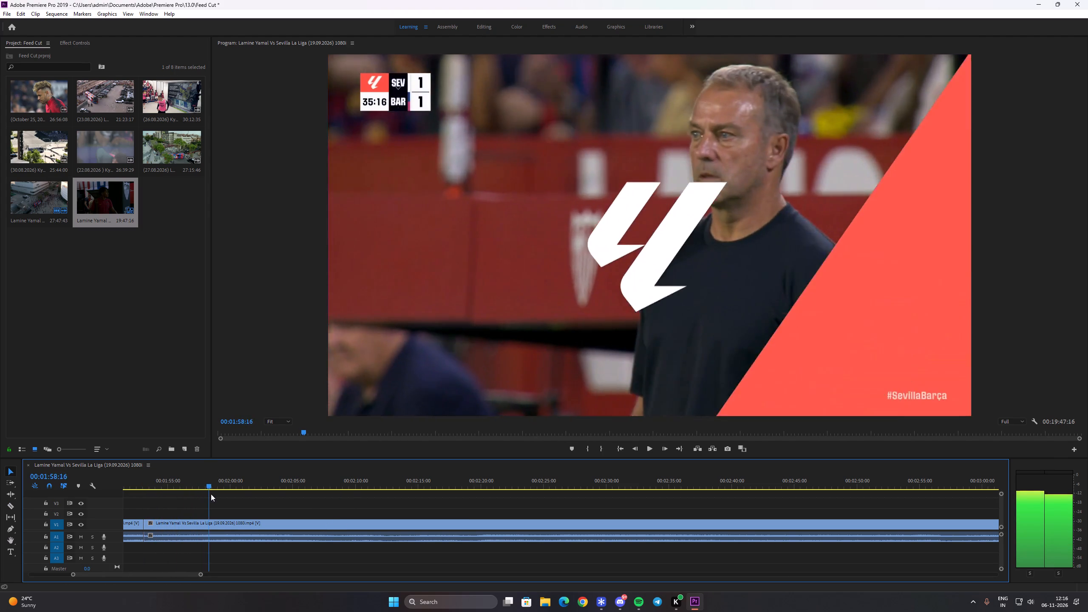
pyautogui.moveTo(211, 494); pyautogui.dragTo(180, 491)
pyautogui.press('c')
pyautogui.click(177, 523)
pyautogui.press('v')
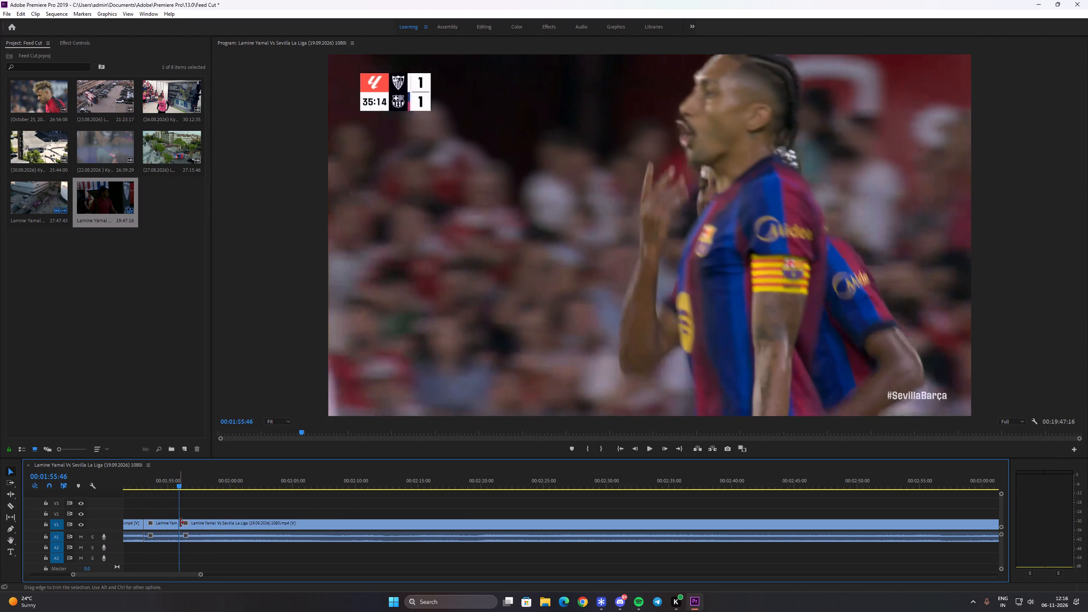
# Remove the footage from the 00:01:55:46 cut to 00:01:59:46, at the match time 35:18 wide shot, and close the gap.
pyautogui.click(191, 524)
pyautogui.moveTo(194, 476); pyautogui.dragTo(230, 484)
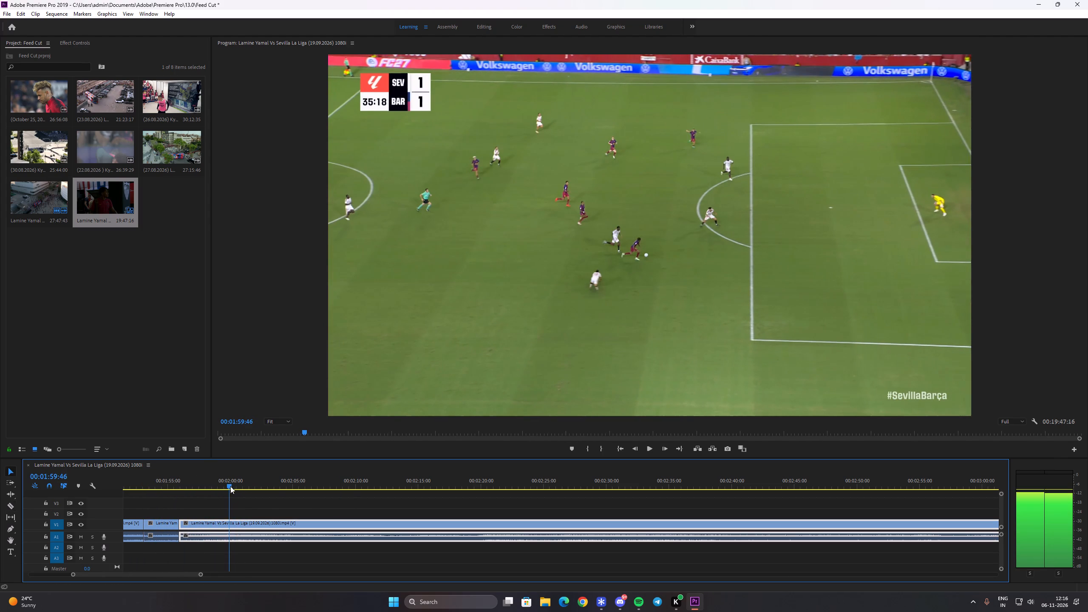
pyautogui.press('c')
pyautogui.click(229, 522)
pyautogui.press('v')
pyautogui.hotkey('ctrl', 'x')
pyautogui.keyDown('ctrl'); pyautogui.click(215, 525); pyautogui.keyUp('ctrl')
pyautogui.hotkey('shift', 'Delete')
# Split the clip at 00:02:04:45, at match time 35:27, where Yamal is on the ground.
pyautogui.moveTo(199, 479); pyautogui.dragTo(201, 481)
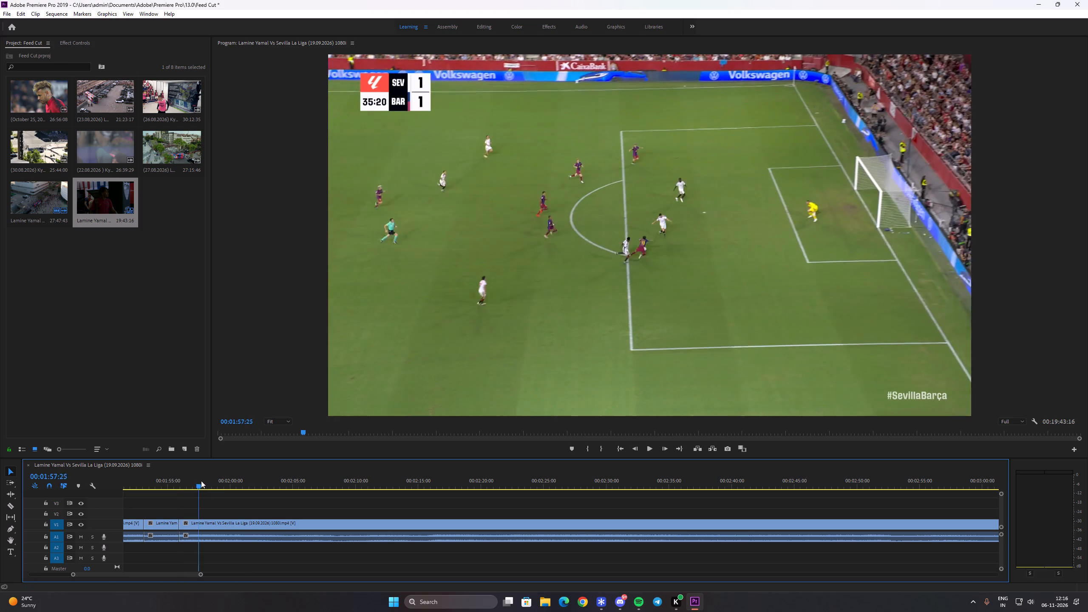
pyautogui.moveTo(201, 481); pyautogui.dragTo(309, 484)
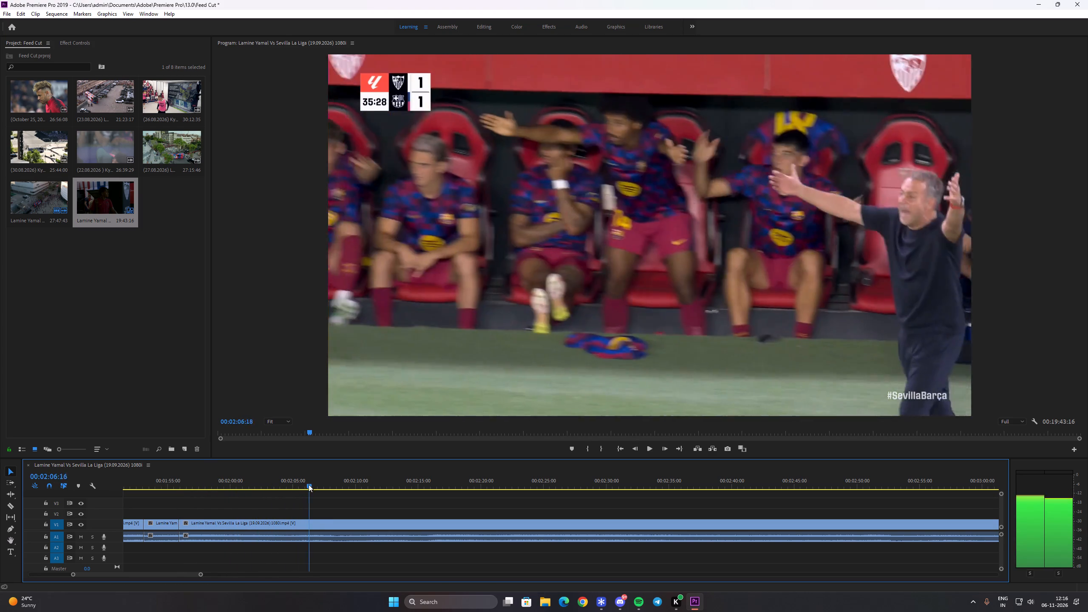
pyautogui.moveTo(309, 484); pyautogui.dragTo(292, 486)
pyautogui.press('c')
pyautogui.click(291, 523)
pyautogui.press('v')
# Remove the footage from the 00:02:04:45 cut to about 00:02:10, at the match time 36:39 wide shot, and close the gap.
pyautogui.click(309, 525)
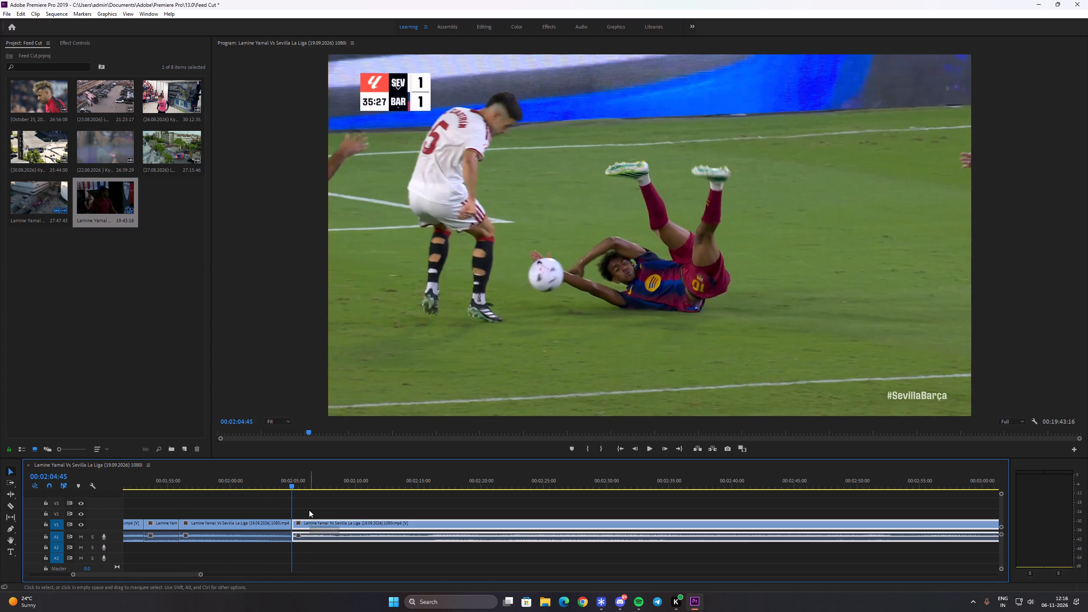
pyautogui.moveTo(302, 484); pyautogui.dragTo(411, 480)
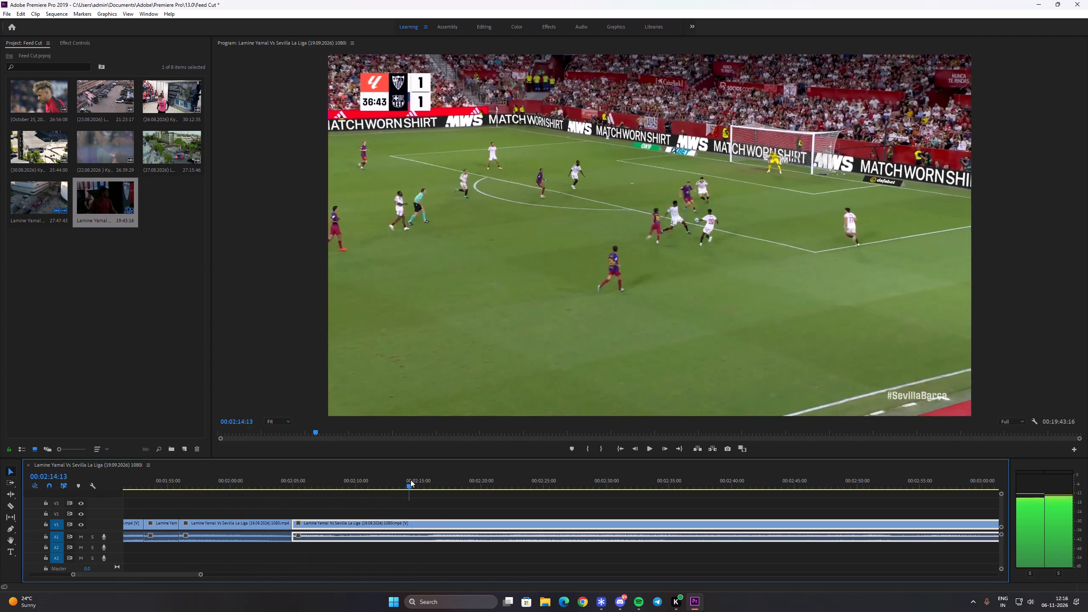
pyautogui.moveTo(411, 480); pyautogui.dragTo(424, 467)
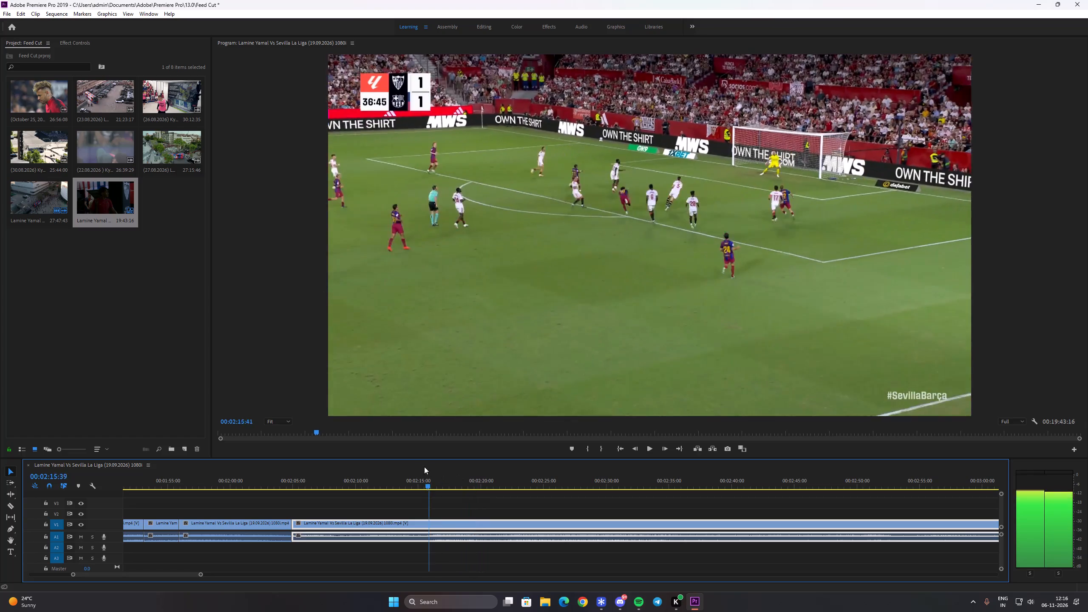
pyautogui.moveTo(424, 467); pyautogui.dragTo(371, 450)
pyautogui.press('c')
pyautogui.click(373, 523)
pyautogui.press('v')
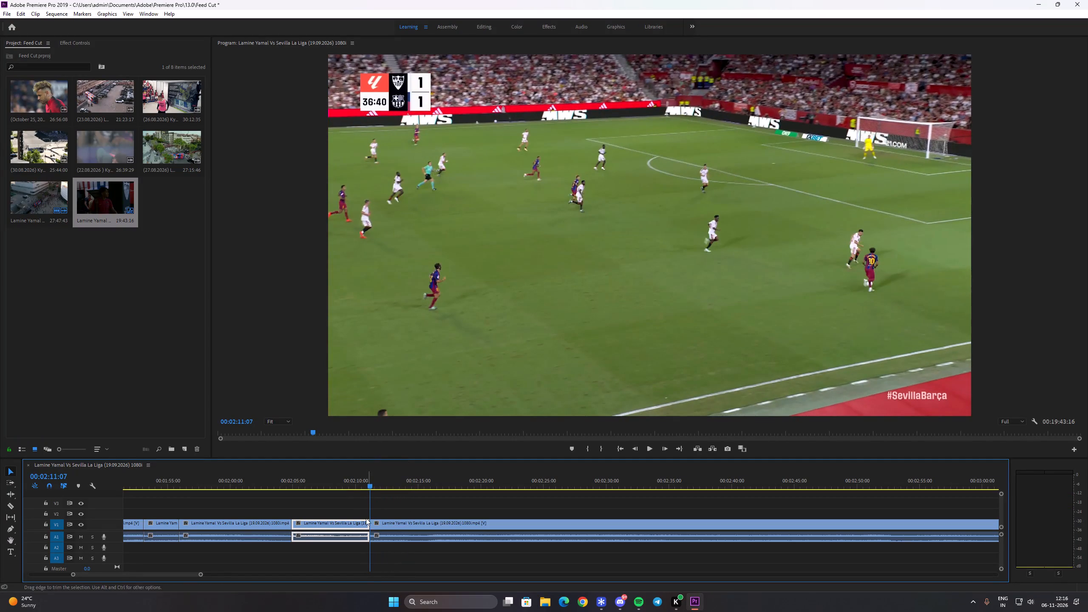
pyautogui.hotkey('ctrl', 'z')
pyautogui.click(361, 484)
pyautogui.press('c')
pyautogui.click(361, 520)
pyautogui.press('v')
pyautogui.hotkey('ctrl', 'x')
pyautogui.keyDown('ctrl'); pyautogui.click(351, 525); pyautogui.keyUp('ctrl')
pyautogui.hotkey('shift', 'Delete')
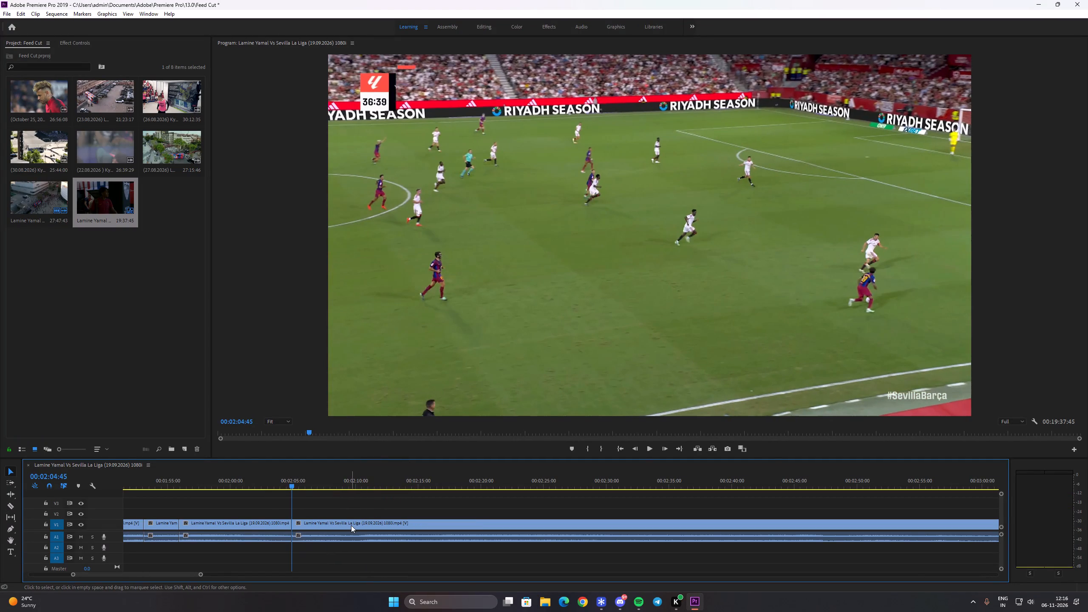
# Split the clip at about 00:02:17, at match time 36:51, where the close-up of Yamal's blond teammate appears.
pyautogui.press('space')
pyautogui.press('space')
pyautogui.moveTo(314, 485); pyautogui.dragTo(386, 493)
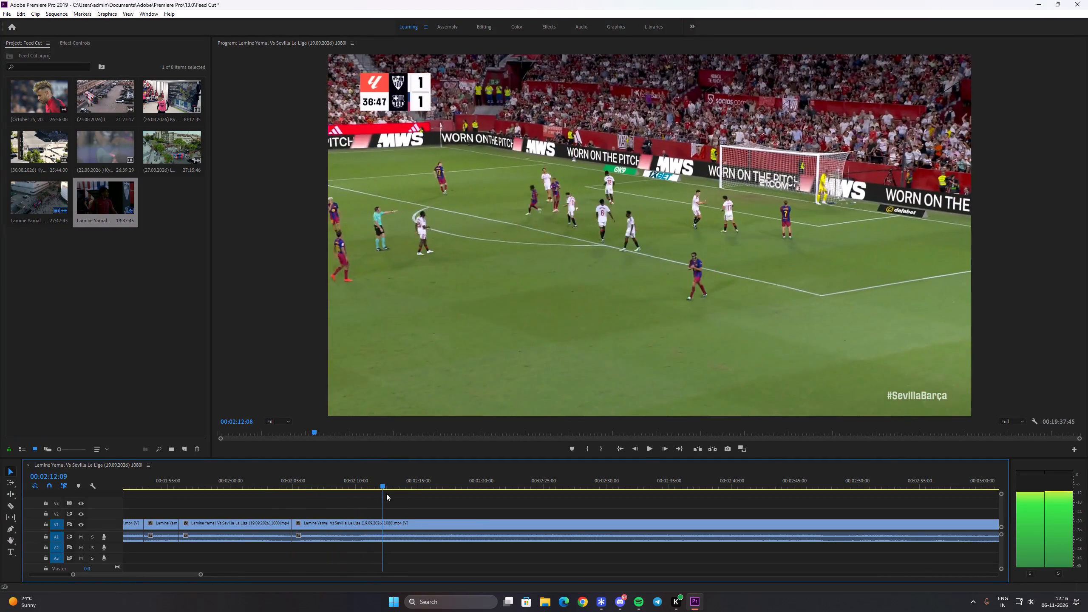
pyautogui.moveTo(386, 493); pyautogui.dragTo(452, 499)
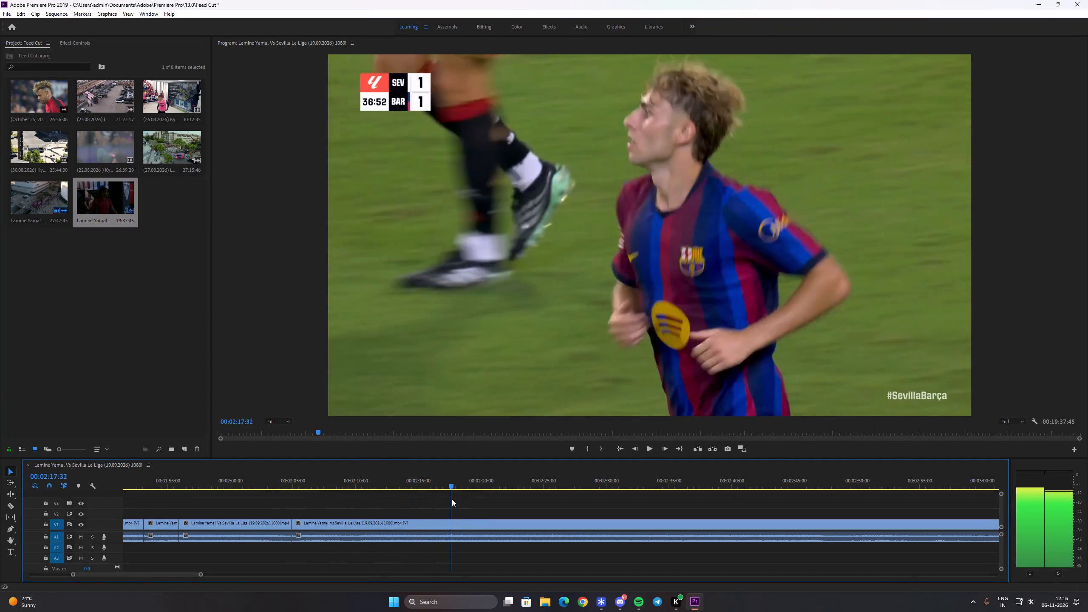
pyautogui.moveTo(452, 499); pyautogui.dragTo(442, 499)
pyautogui.press('c')
pyautogui.click(442, 520)
pyautogui.press('v')
# Save the project and remove the footage from the cut at about 00:02:17 to 00:02:34:23, at Yamal's match time 37:09 shot, closing the gap.
pyautogui.click(476, 527)
pyautogui.press('space')
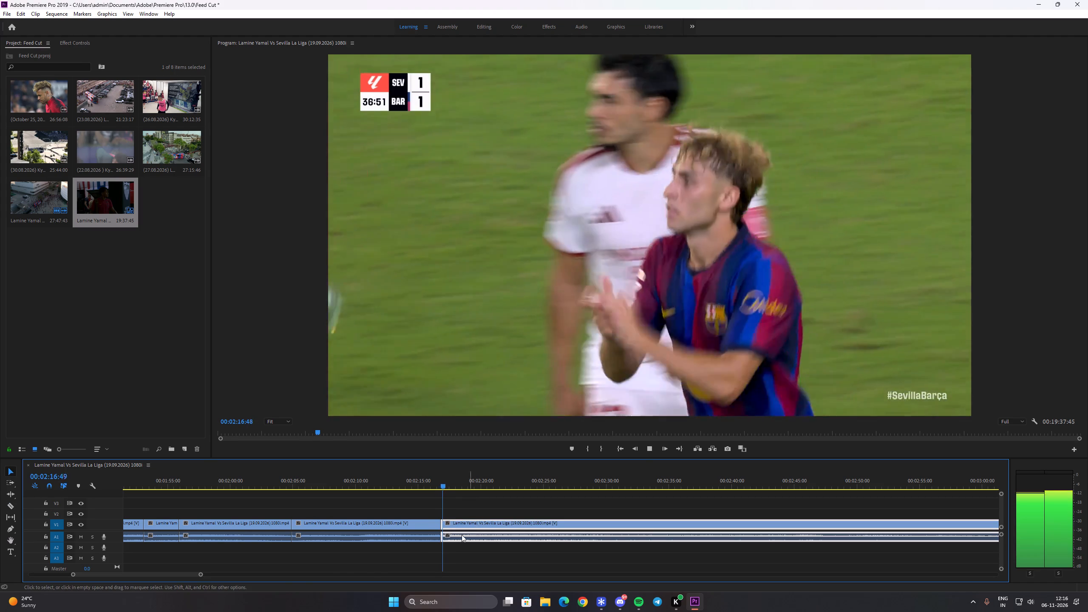
pyautogui.press('space')
pyautogui.moveTo(184, 577); pyautogui.dragTo(189, 577)
pyautogui.moveTo(183, 573); pyautogui.dragTo(191, 575)
pyautogui.hotkey('ctrl', 's')
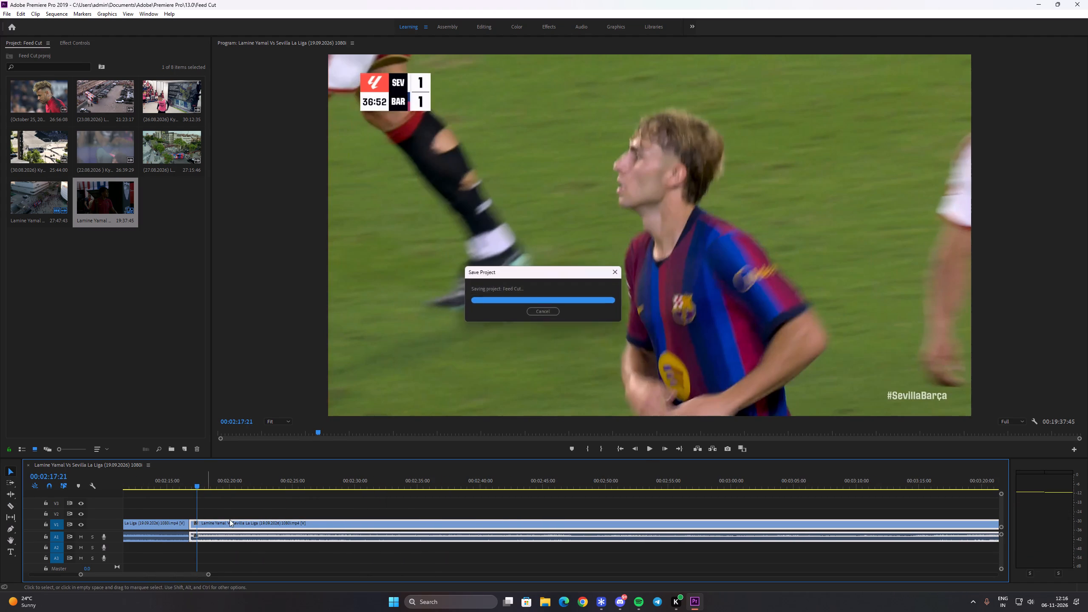
pyautogui.press('-')
pyautogui.moveTo(227, 576); pyautogui.dragTo(234, 578)
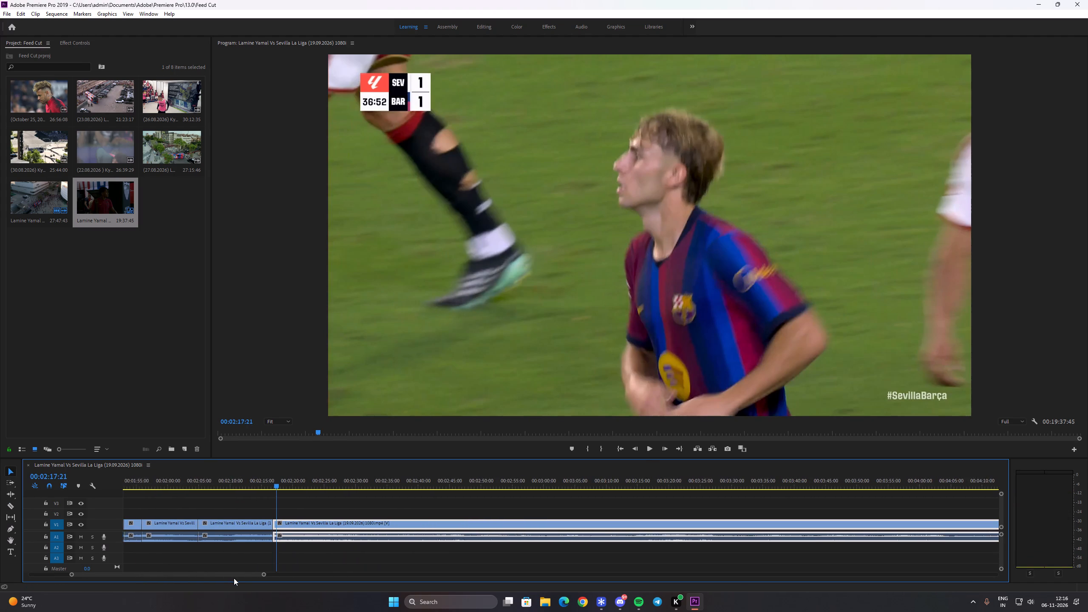
pyautogui.moveTo(234, 578); pyautogui.dragTo(239, 578)
pyautogui.hotkey('ctrl', 's')
pyautogui.moveTo(187, 485); pyautogui.dragTo(203, 487)
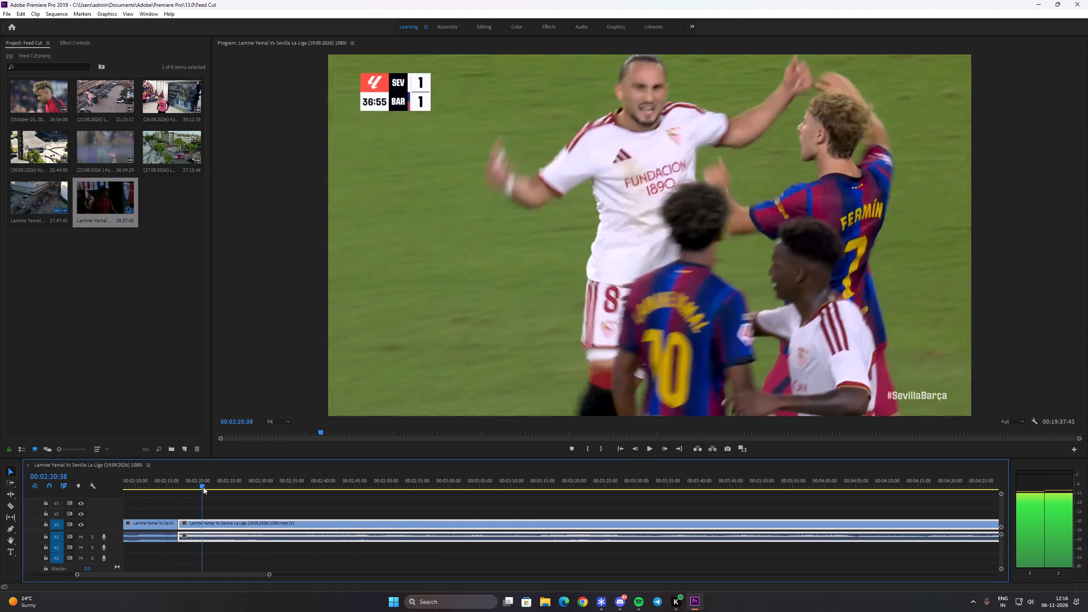
pyautogui.moveTo(203, 487); pyautogui.dragTo(336, 486)
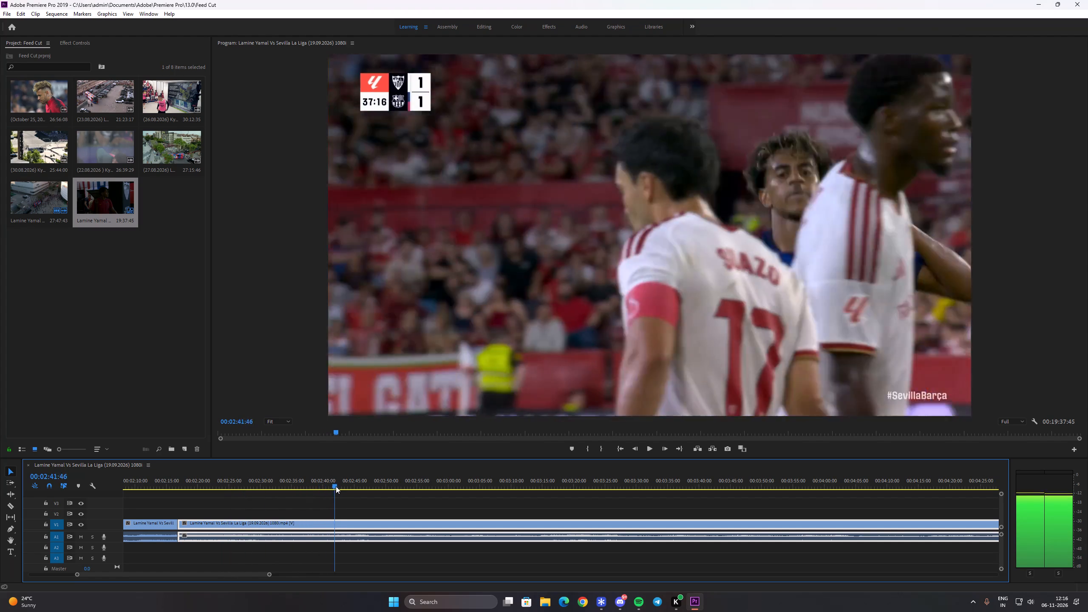
pyautogui.moveTo(336, 486); pyautogui.dragTo(286, 492)
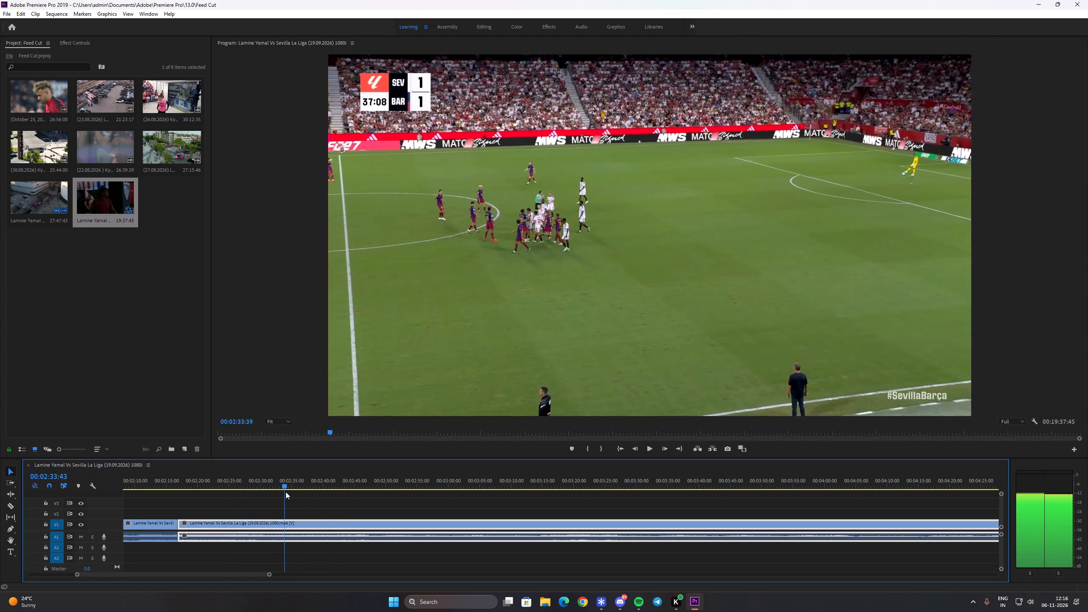
pyautogui.moveTo(286, 492); pyautogui.dragTo(289, 493)
pyautogui.press('c')
pyautogui.click(288, 524)
pyautogui.press('v')
pyautogui.hotkey('ctrl', 'x')
pyautogui.keyDown('ctrl'); pyautogui.click(275, 525); pyautogui.keyUp('ctrl')
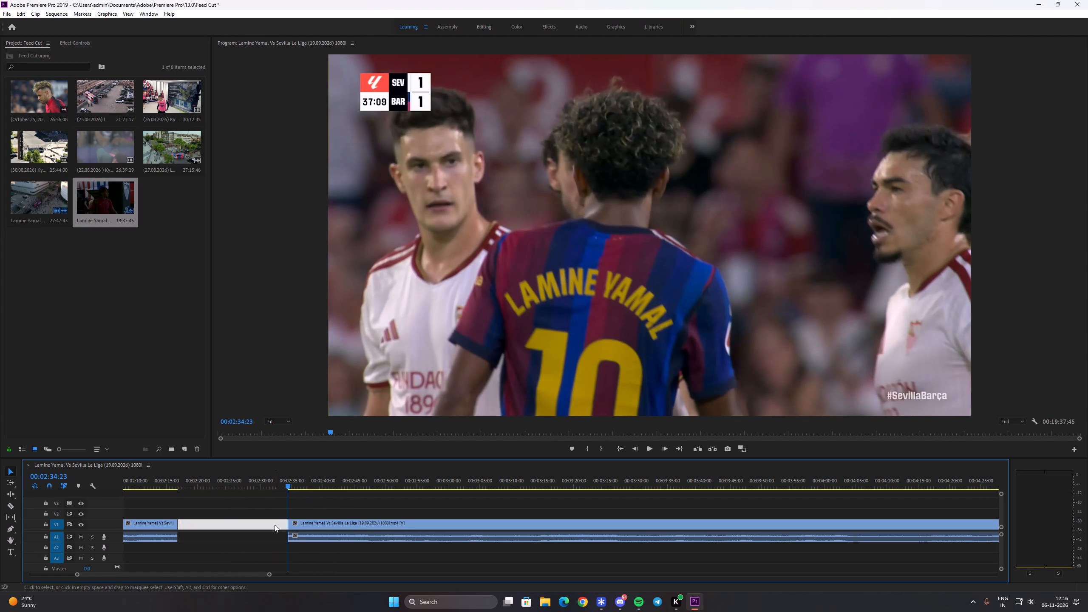
pyautogui.hotkey('shift', 'Delete')
# Split the clip at 00:02:29:25, at match time 37:22, where the league logo transition begins over Yamal's shot.
pyautogui.moveTo(203, 484); pyautogui.dragTo(248, 498)
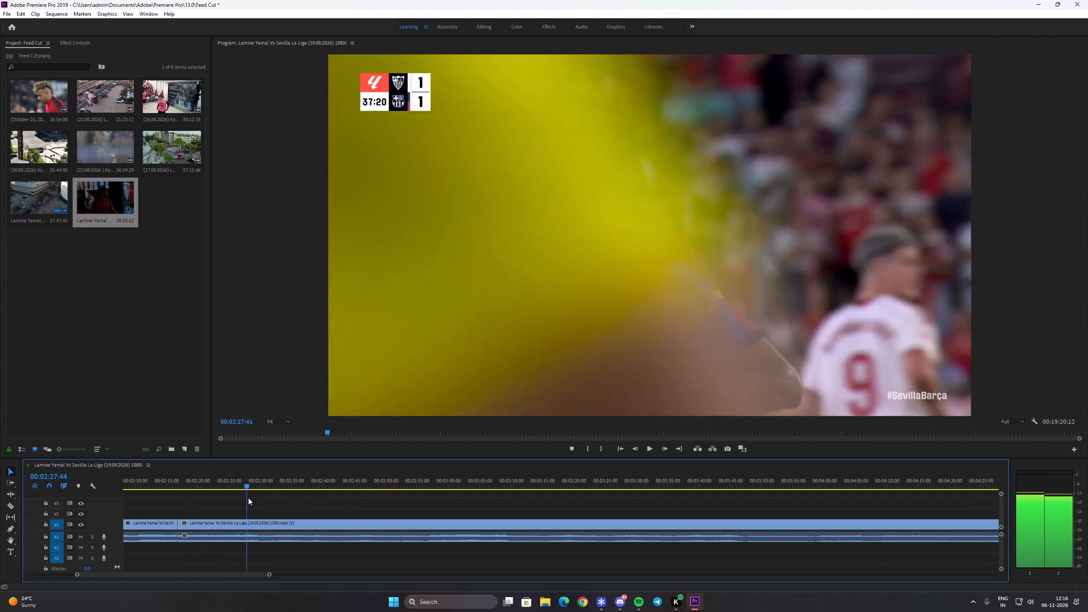
pyautogui.moveTo(248, 498); pyautogui.dragTo(258, 503)
pyautogui.press('c')
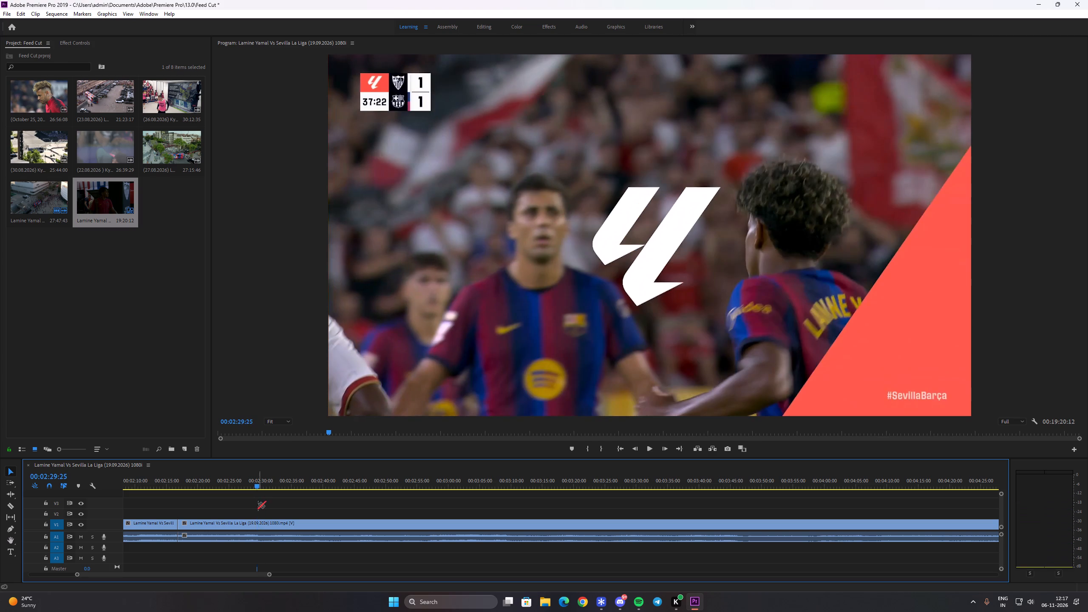
pyautogui.click(257, 521)
pyautogui.press('v')
# Remove the footage from the 00:02:29:25 cut to 00:03:02:47, at the scoreboard-free shot of Yamal walking, and close the gap.
pyautogui.click(273, 525)
pyautogui.moveTo(271, 481); pyautogui.dragTo(325, 486)
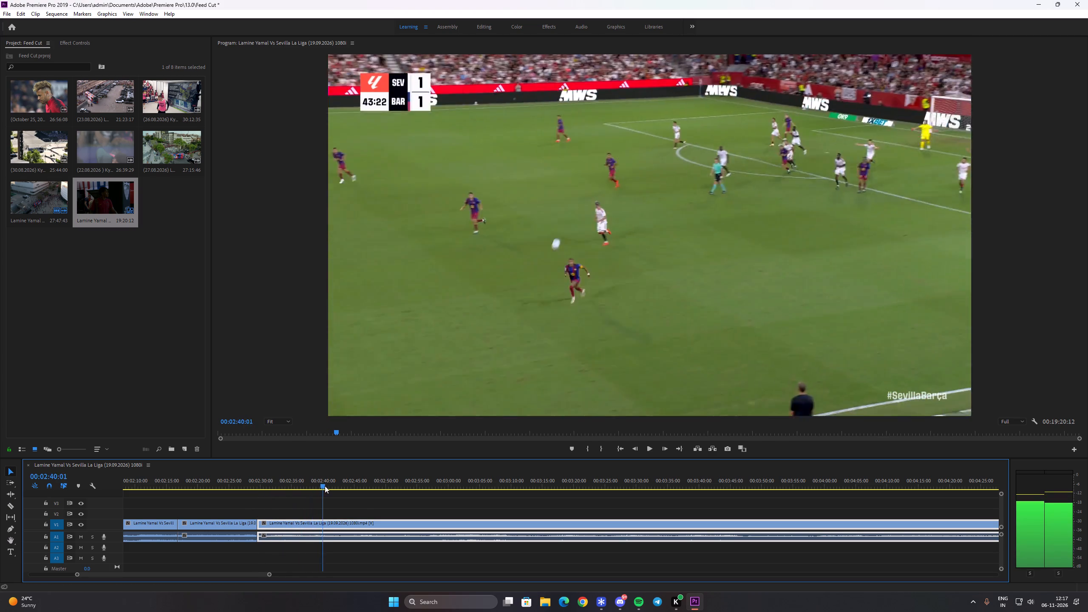
pyautogui.moveTo(325, 486); pyautogui.dragTo(449, 483)
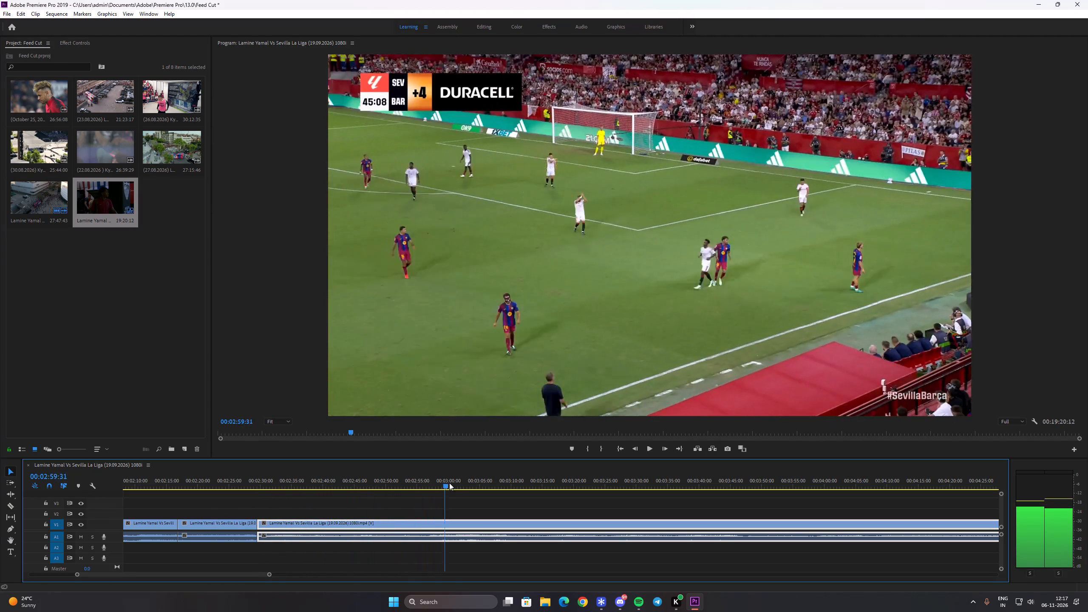
pyautogui.moveTo(449, 483); pyautogui.dragTo(467, 487)
pyautogui.press('c')
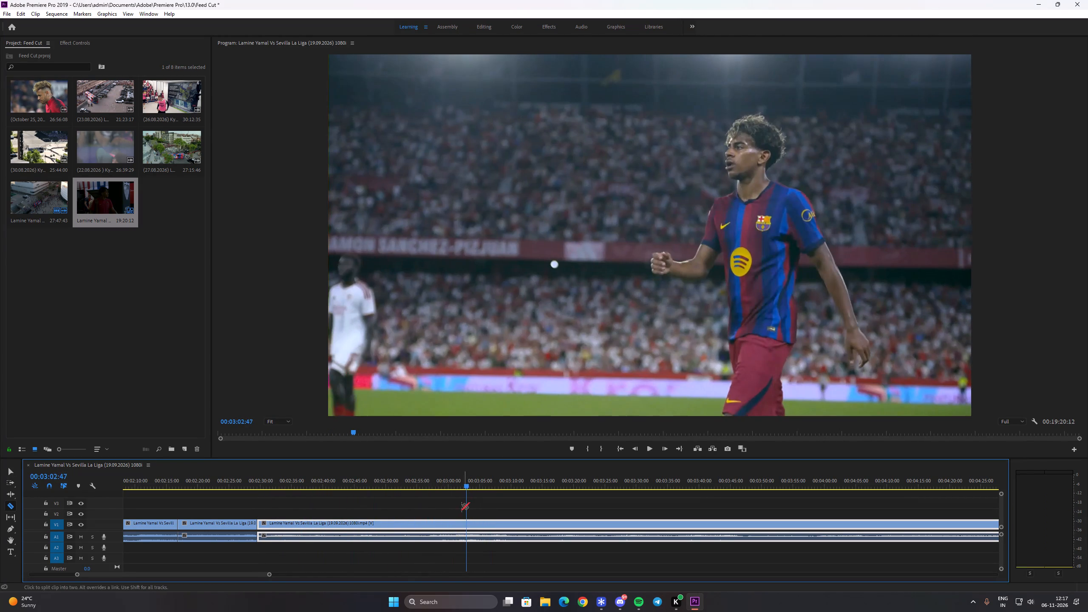
pyautogui.click(464, 530)
pyautogui.press('v')
pyautogui.press('v')
pyautogui.hotkey('ctrl', 'x')
pyautogui.keyDown('ctrl'); pyautogui.click(447, 526); pyautogui.keyUp('ctrl')
pyautogui.hotkey('shift', 'Delete')
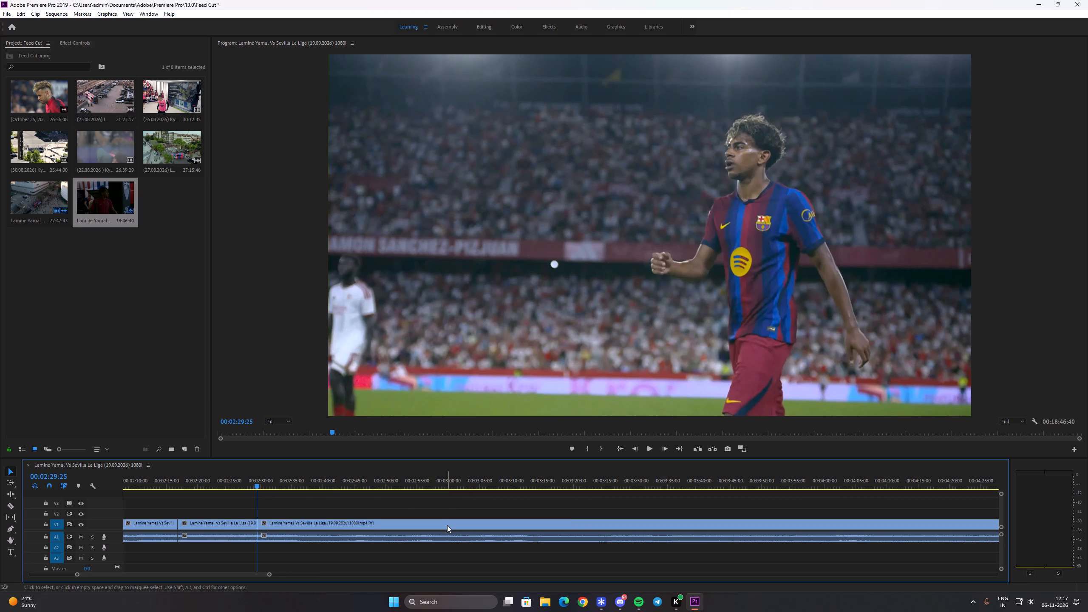
# Split the clip at about 00:02:36, at the change from Yamal's shot to the wide pitch view.
pyautogui.moveTo(281, 480); pyautogui.dragTo(300, 492)
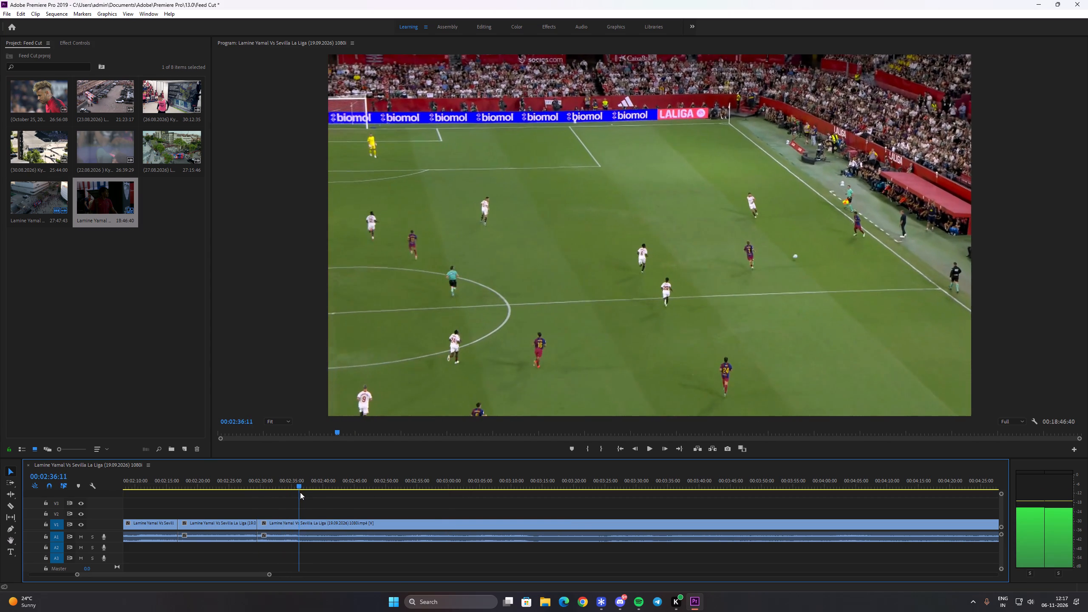
pyautogui.moveTo(300, 492); pyautogui.dragTo(298, 493)
pyautogui.press('c')
pyautogui.click(296, 522)
pyautogui.press('v')
# Remove the wide match footage from the cut at about 00:02:36 to 00:03:12:46, at Yamal's face close-up, and close the gap.
pyautogui.click(314, 524)
pyautogui.moveTo(326, 479); pyautogui.dragTo(513, 488)
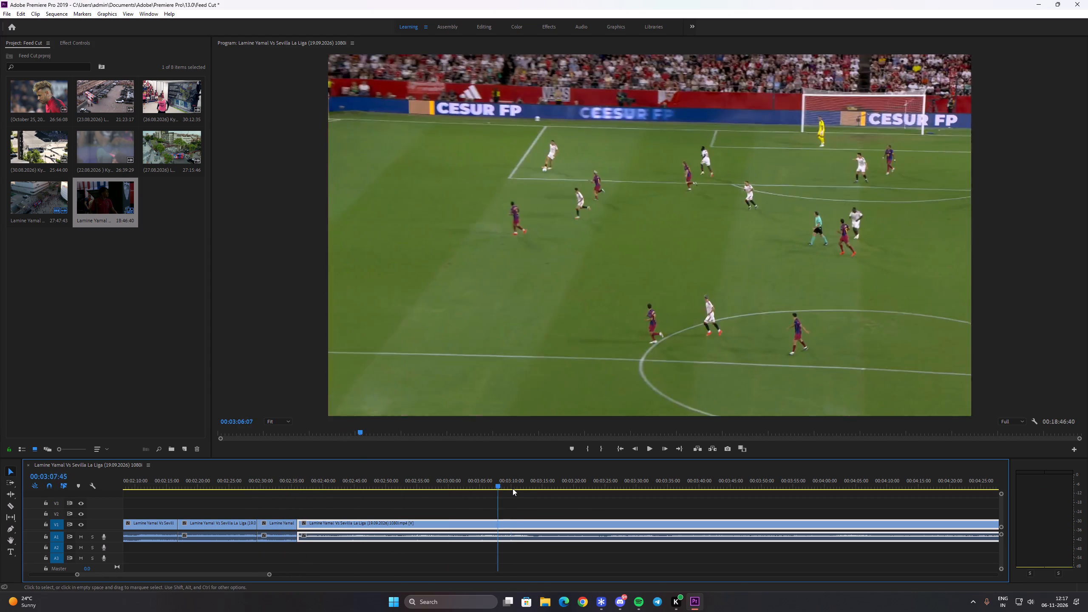
pyautogui.moveTo(513, 488); pyautogui.dragTo(595, 477)
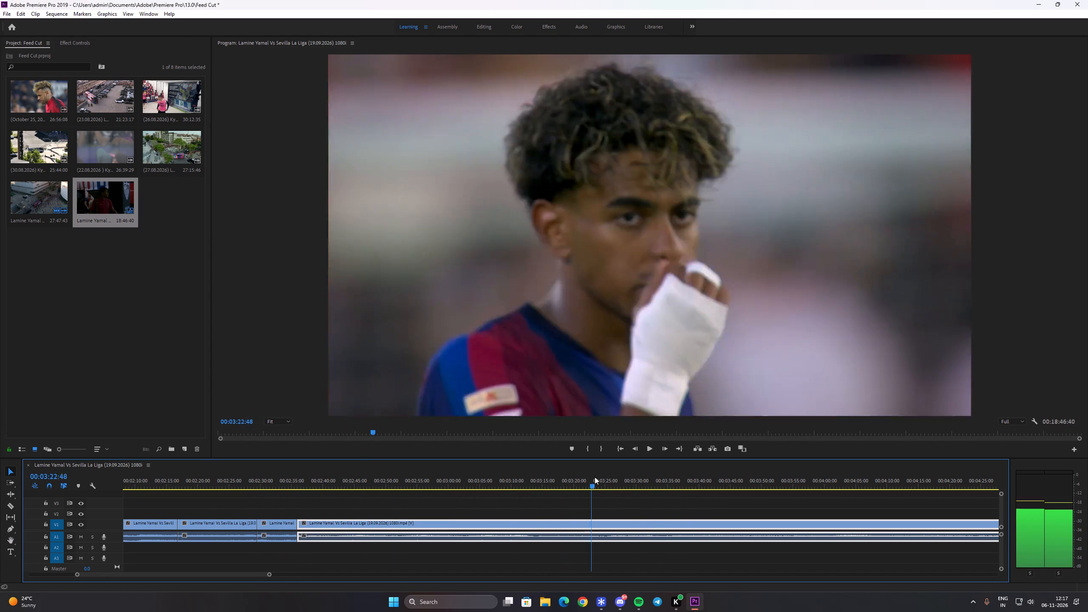
pyautogui.moveTo(595, 477); pyautogui.dragTo(533, 469)
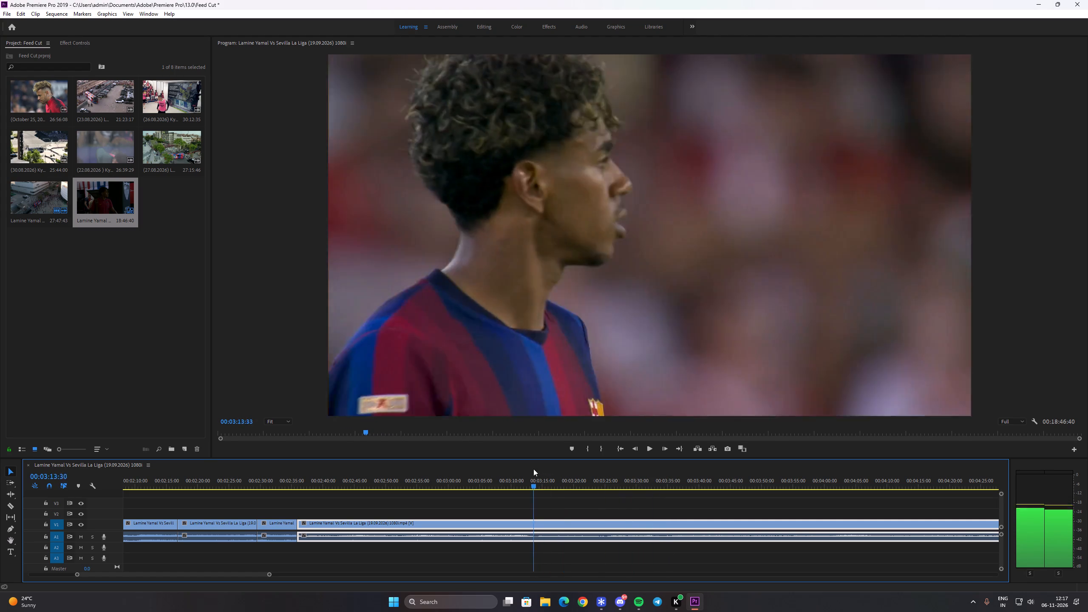
pyautogui.moveTo(533, 469); pyautogui.dragTo(530, 472)
pyautogui.press('c')
pyautogui.click(530, 523)
pyautogui.press('v')
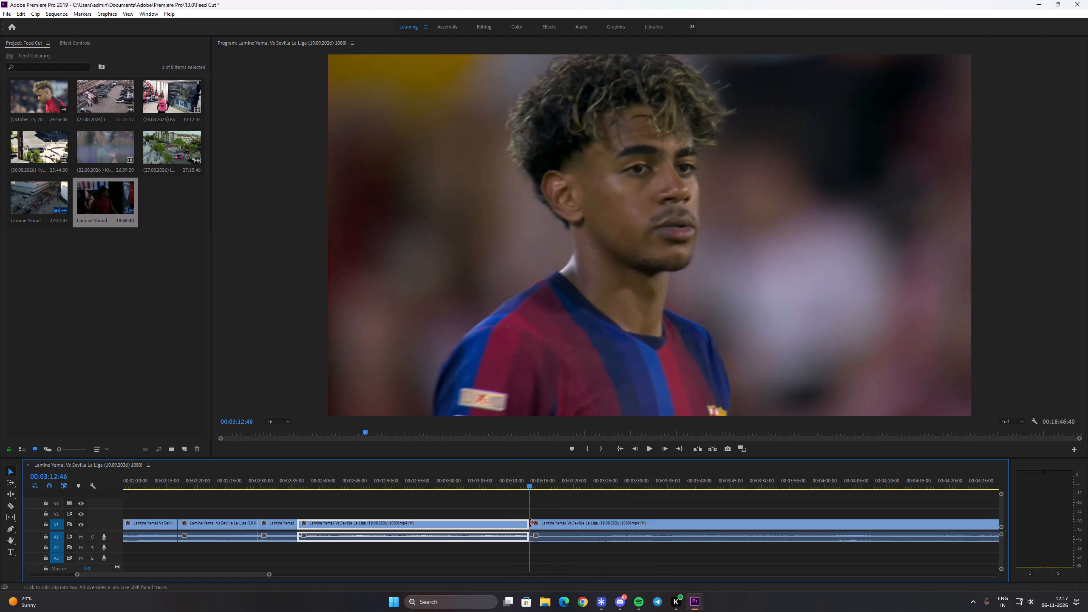
pyautogui.hotkey('ctrl', 'x')
pyautogui.keyDown('ctrl'); pyautogui.click(511, 524); pyautogui.keyUp('ctrl')
pyautogui.hotkey('shift', 'Delete')
# Split the clip at 00:02:50:37, at the team gathering shot before the stadium floodlights view.
pyautogui.moveTo(322, 482); pyautogui.dragTo(343, 487)
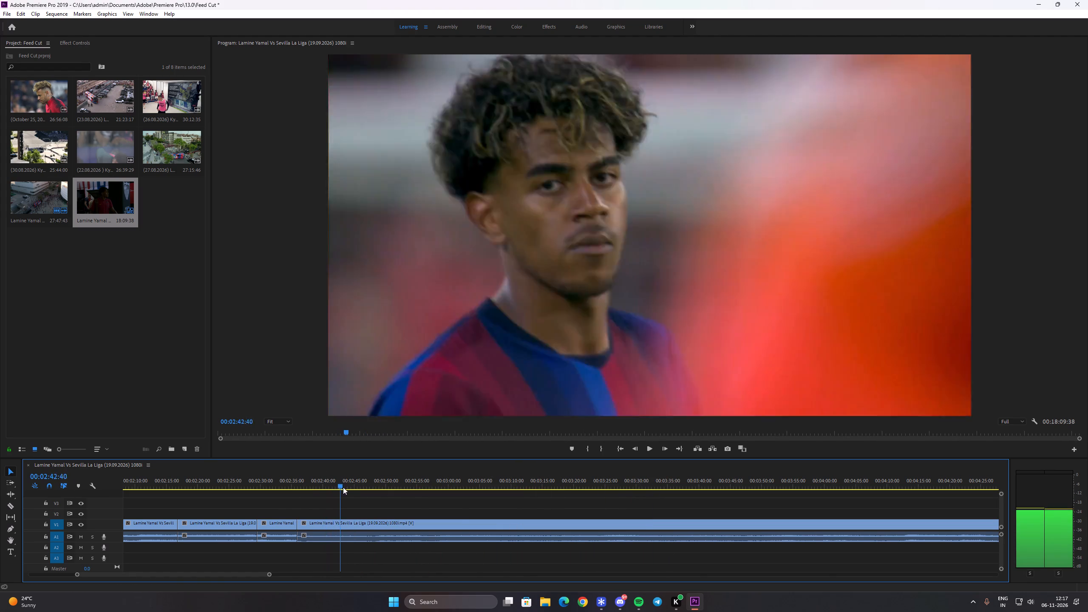
pyautogui.moveTo(343, 487); pyautogui.dragTo(397, 497)
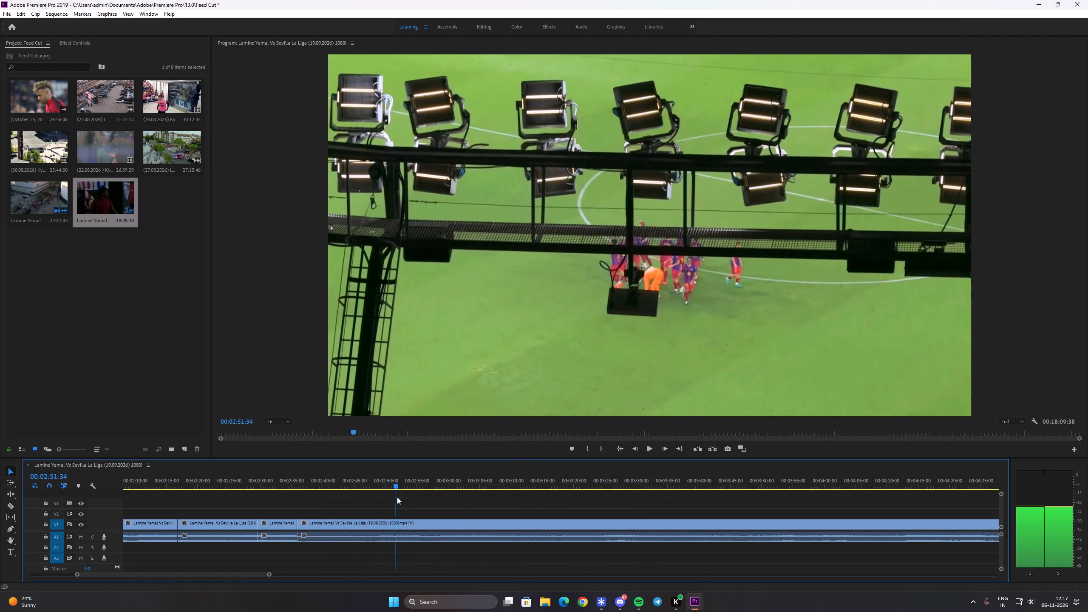
pyautogui.moveTo(397, 497); pyautogui.dragTo(391, 497)
pyautogui.press('c')
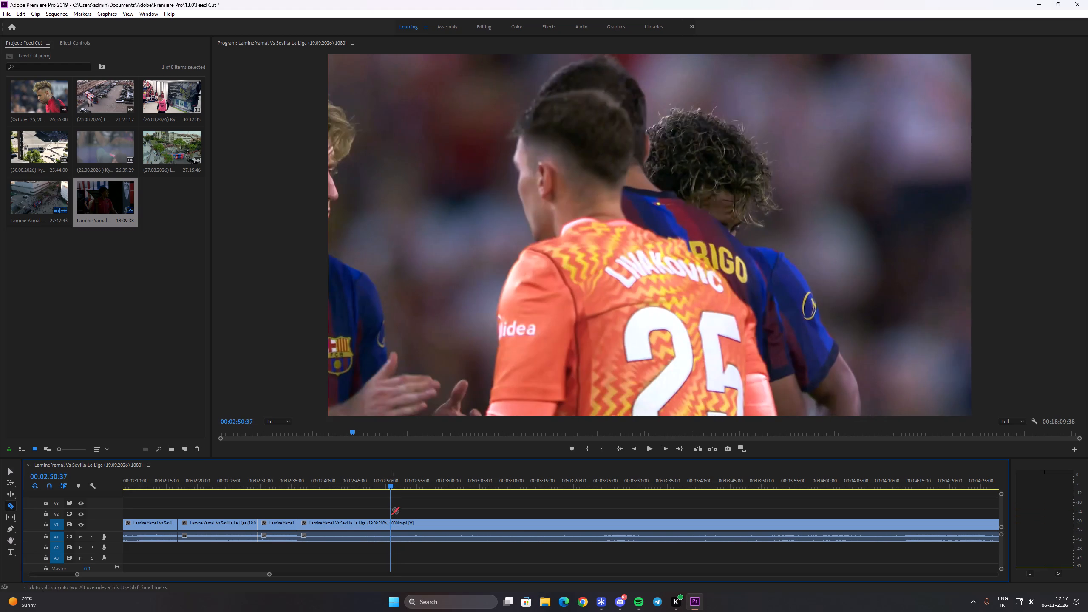
pyautogui.click(391, 523)
pyautogui.press('v')
# Remove the footage from the 00:02:50:37 cut to 00:02:56:25, in the wide view of the attack near the penalty area, and close the gap.
pyautogui.click(406, 523)
pyautogui.moveTo(410, 474); pyautogui.dragTo(501, 487)
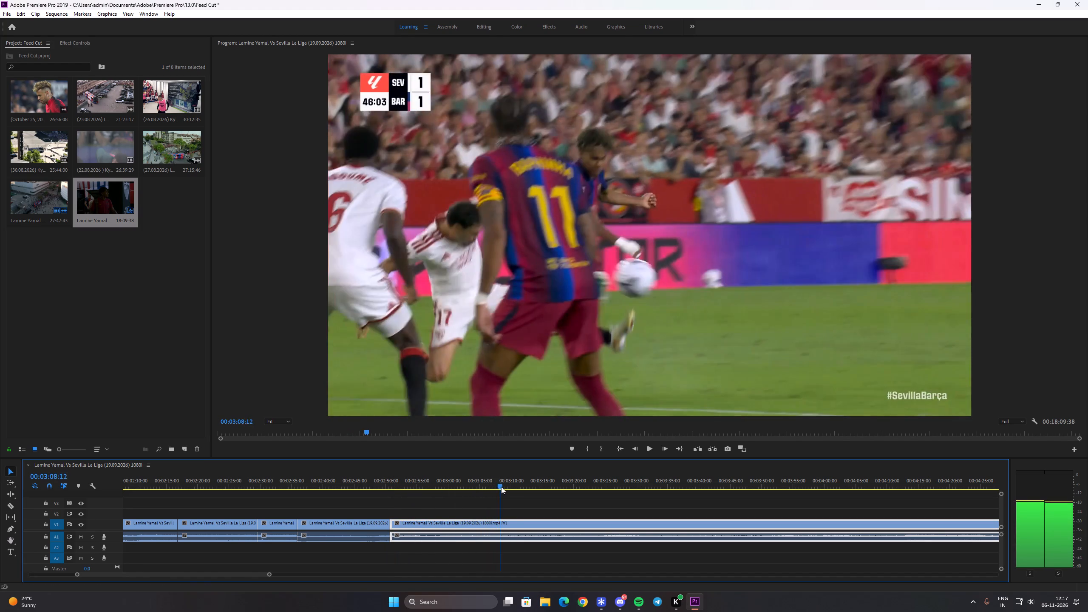
pyautogui.moveTo(501, 487); pyautogui.dragTo(425, 471)
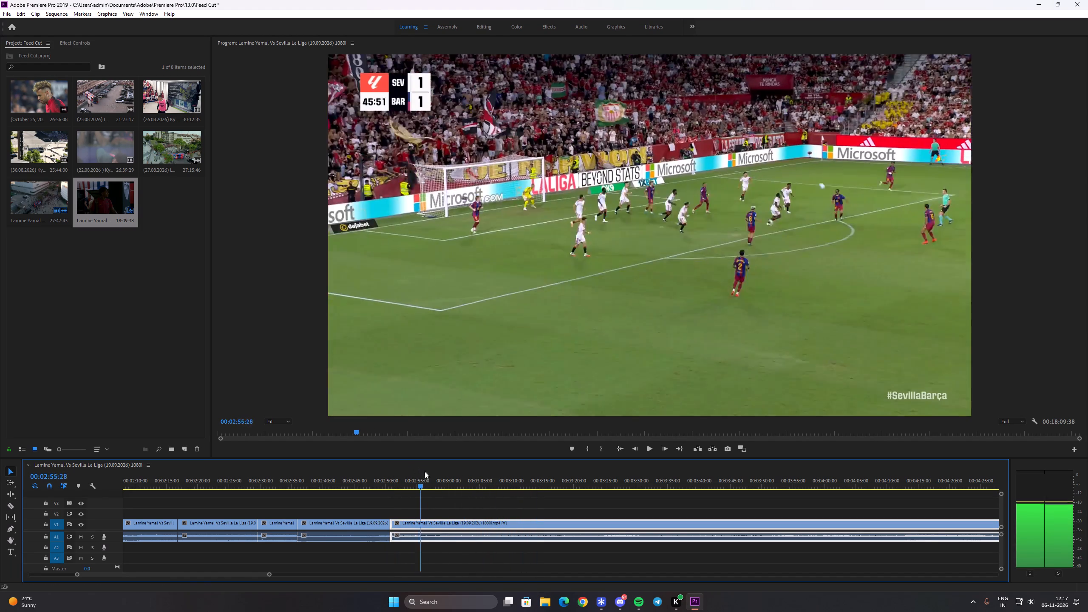
pyautogui.moveTo(425, 471); pyautogui.dragTo(428, 475)
pyautogui.press('c')
pyautogui.click(428, 521)
pyautogui.press('v')
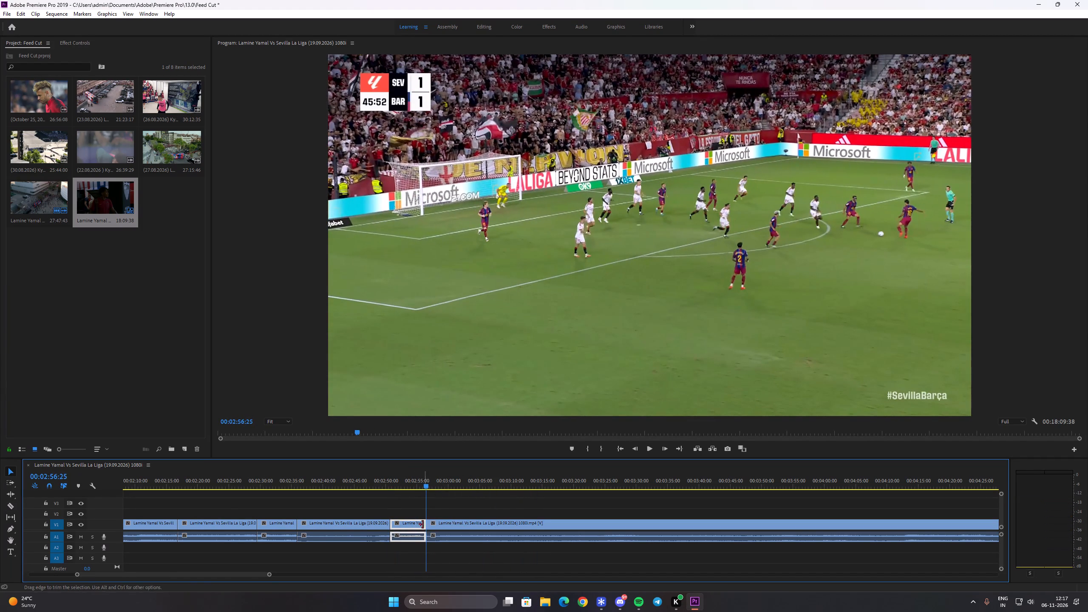
pyautogui.keyDown('ctrl'); pyautogui.click(414, 527); pyautogui.keyUp('ctrl')
pyautogui.hotkey('ctrl', 'x')
pyautogui.click(414, 527)
pyautogui.hotkey('shift', 'Delete')
# Split the clip at 00:03:12:08, at the end of Yamal's face close-up, and select the footage after the cut.
pyautogui.press('space')
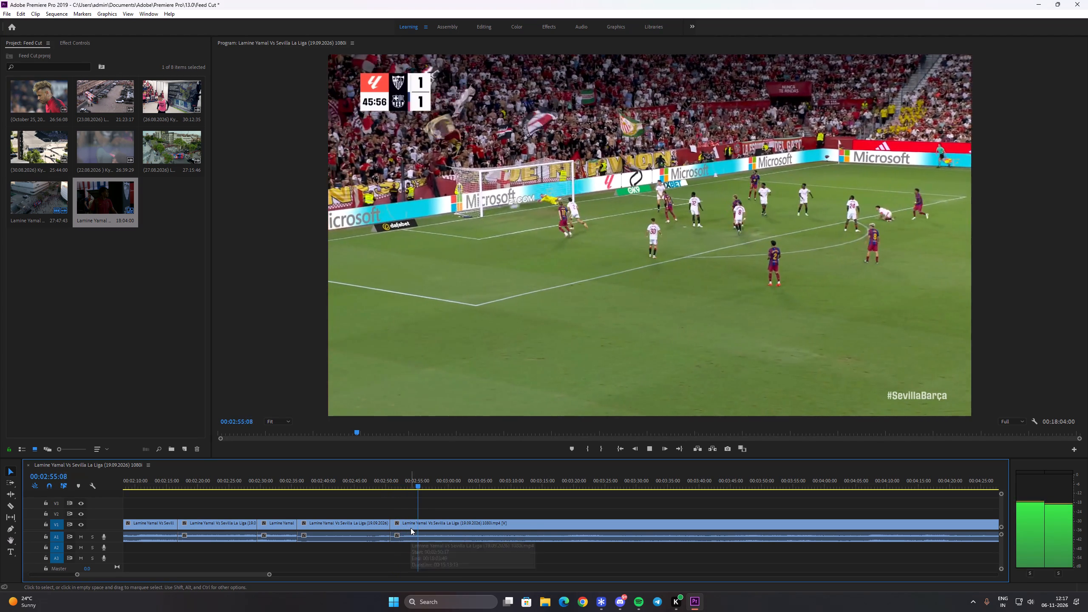
pyautogui.press('space')
pyautogui.moveTo(424, 485); pyautogui.dragTo(444, 492)
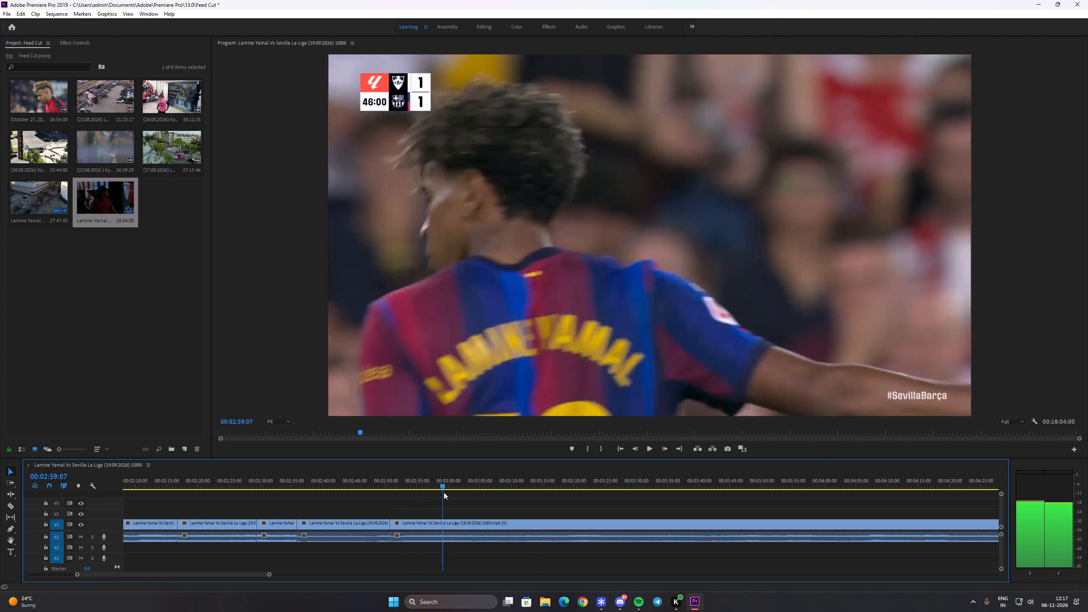
pyautogui.moveTo(444, 492); pyautogui.dragTo(491, 505)
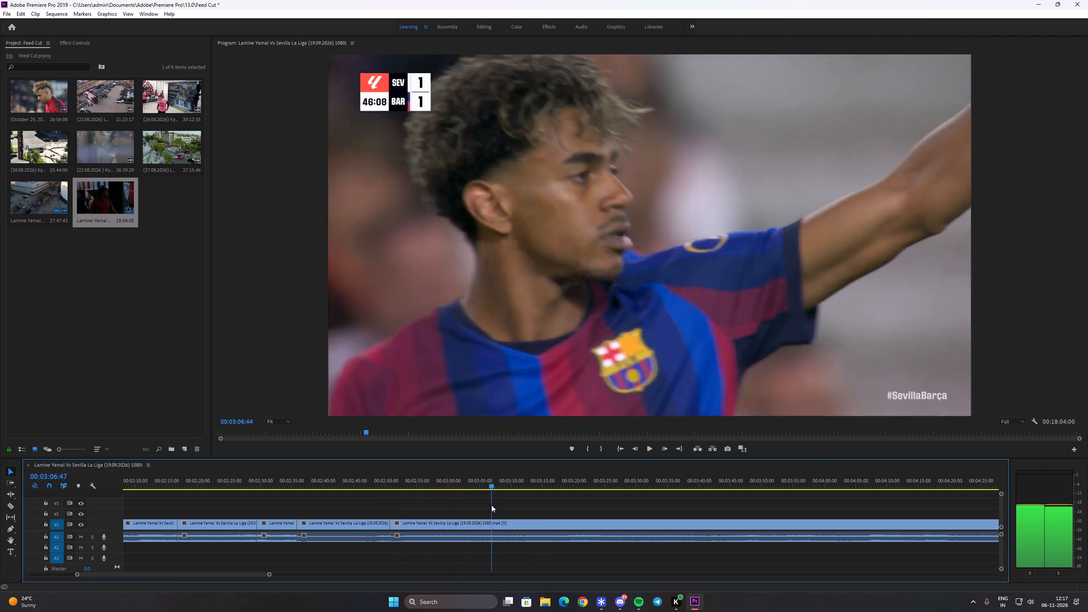
pyautogui.moveTo(491, 505); pyautogui.dragTo(524, 523)
pyautogui.press('c')
pyautogui.click(522, 527)
pyautogui.press('v')
pyautogui.click(524, 527)
pyautogui.click(555, 526)
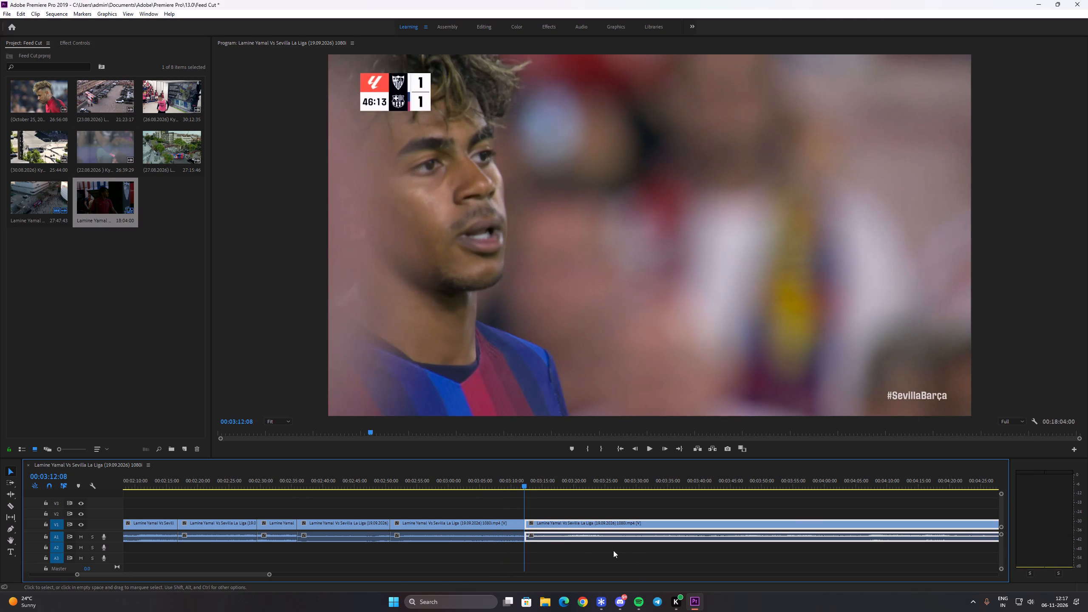
# Switch to Spotify, play I'M A BLACKHOLE (STAR) from Liked Songs, and return to Premiere Pro.
pyautogui.click(637, 598)
pyautogui.click(311, 365)
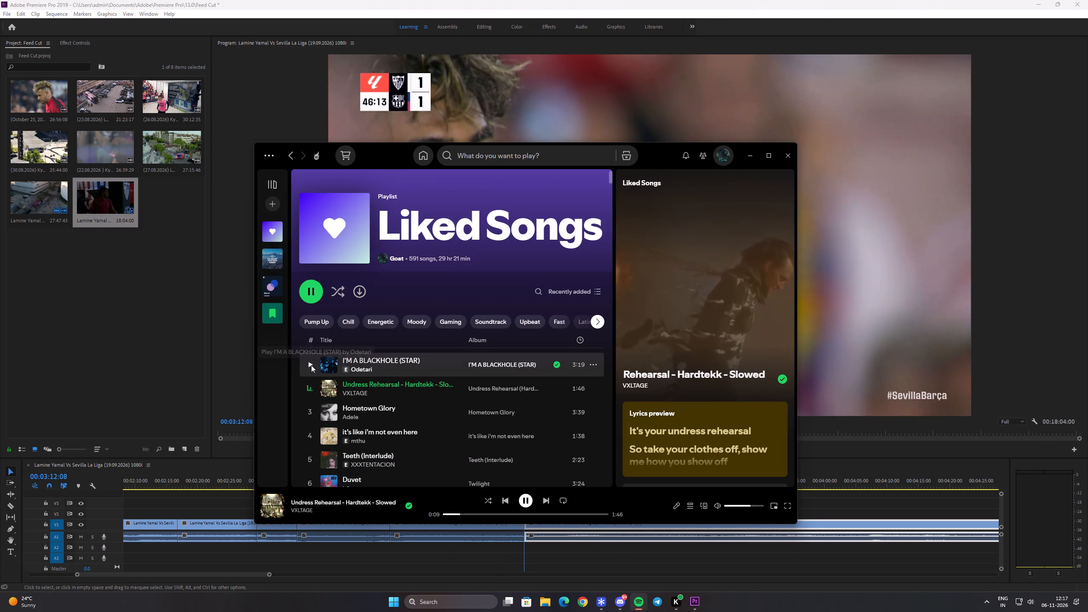
pyautogui.click(697, 592)
# Save the Feed Cut project.
pyautogui.moveTo(245, 575); pyautogui.dragTo(258, 578)
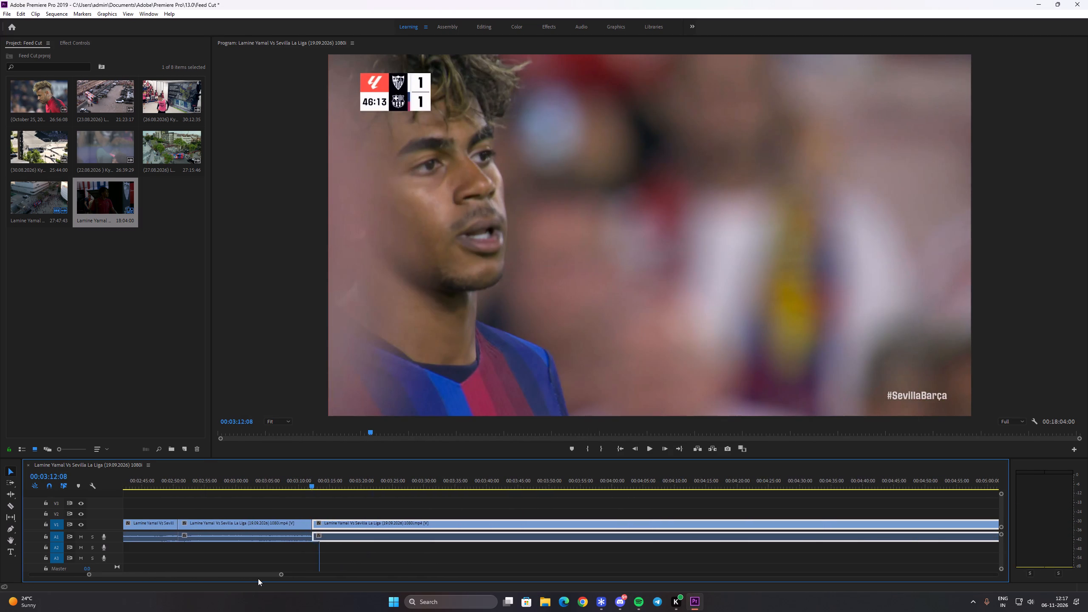
pyautogui.moveTo(258, 578); pyautogui.dragTo(263, 579)
pyautogui.hotkey('ctrl', 's')
# Remove the footage from the 00:03:12:08 cut to about 00:04:00, in the 51:30 attack near Sevilla's goal, and close the gap.
pyautogui.moveTo(241, 484); pyautogui.dragTo(258, 484)
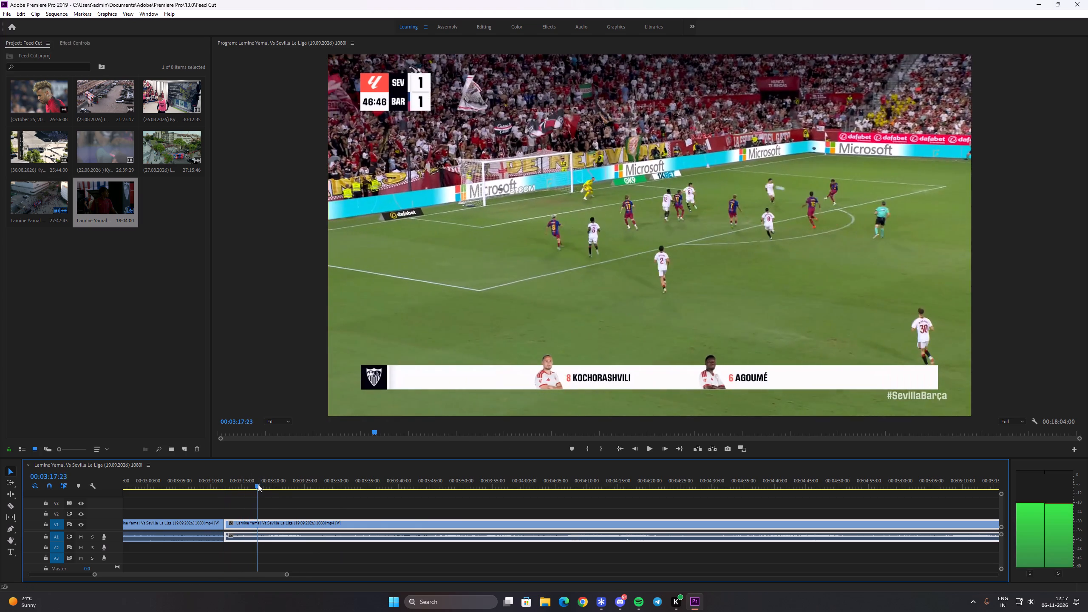
pyautogui.moveTo(258, 484); pyautogui.dragTo(330, 484)
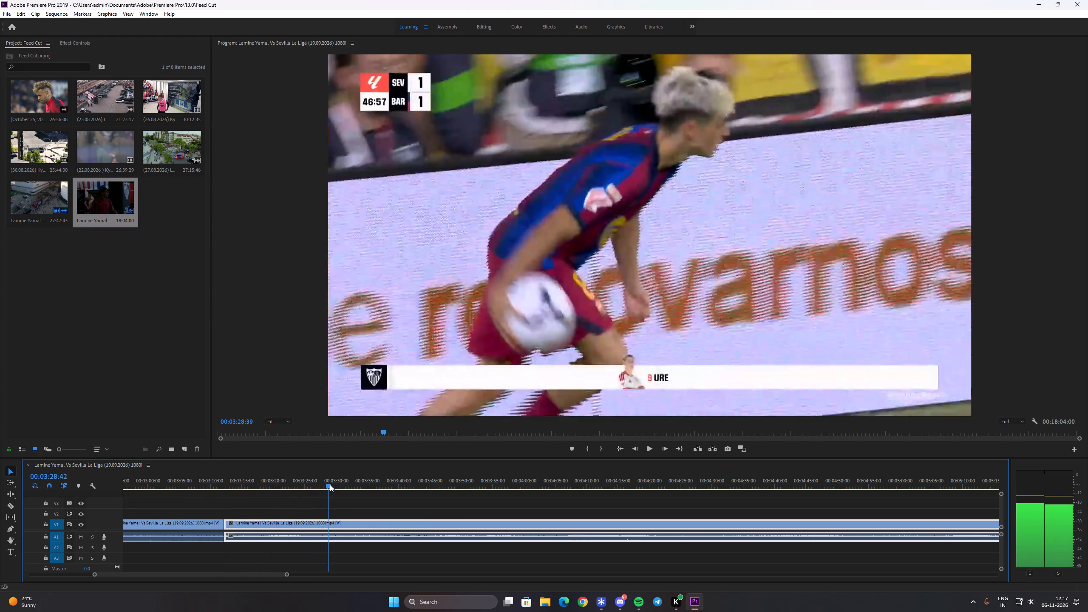
pyautogui.moveTo(330, 484); pyautogui.dragTo(408, 478)
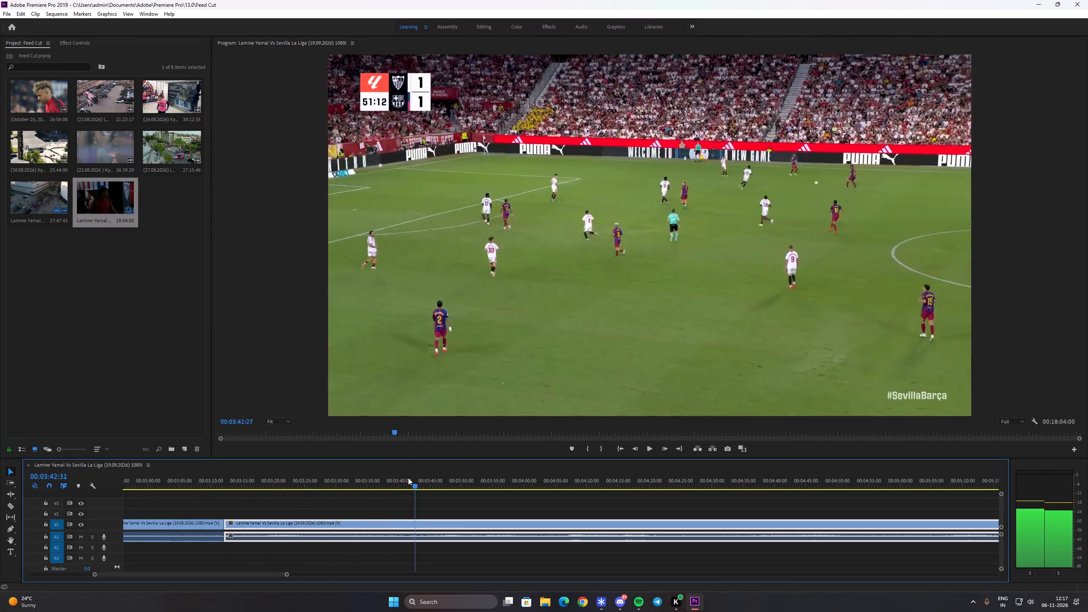
pyautogui.moveTo(408, 478); pyautogui.dragTo(474, 475)
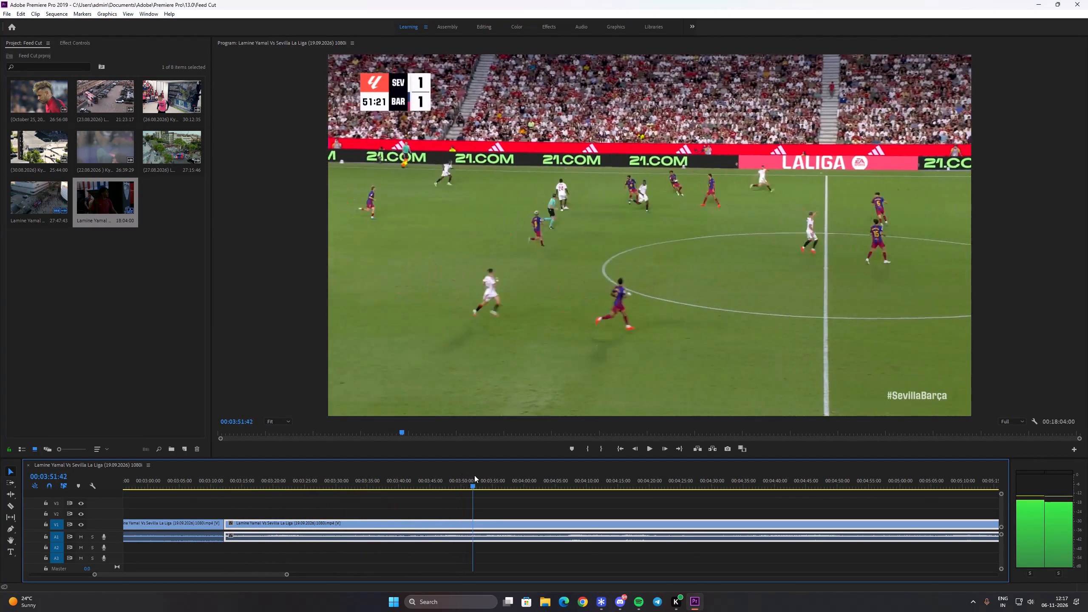
pyautogui.moveTo(474, 475); pyautogui.dragTo(535, 478)
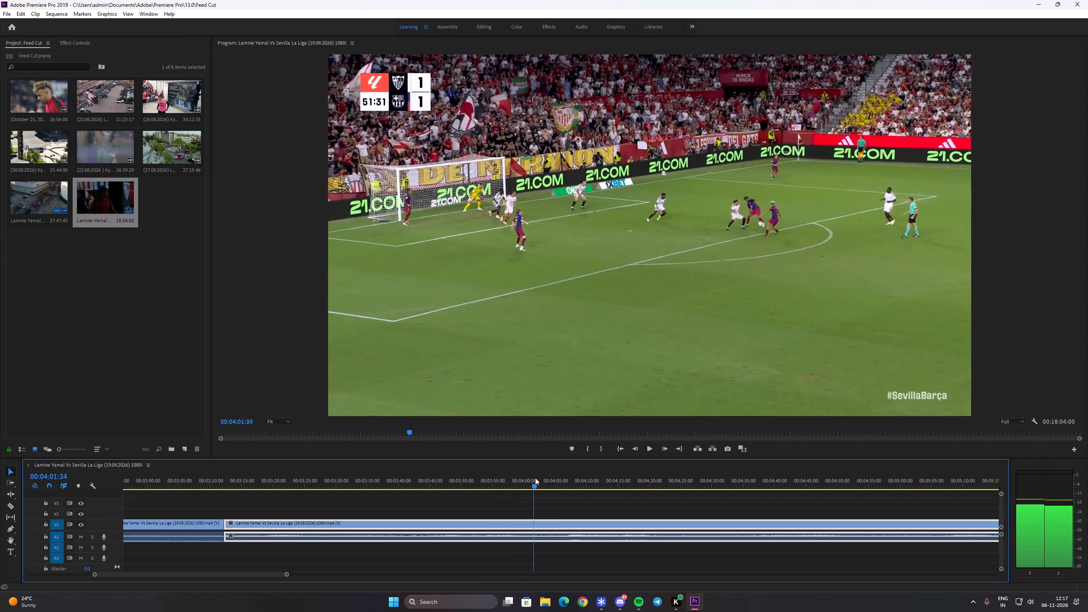
pyautogui.moveTo(535, 478); pyautogui.dragTo(526, 475)
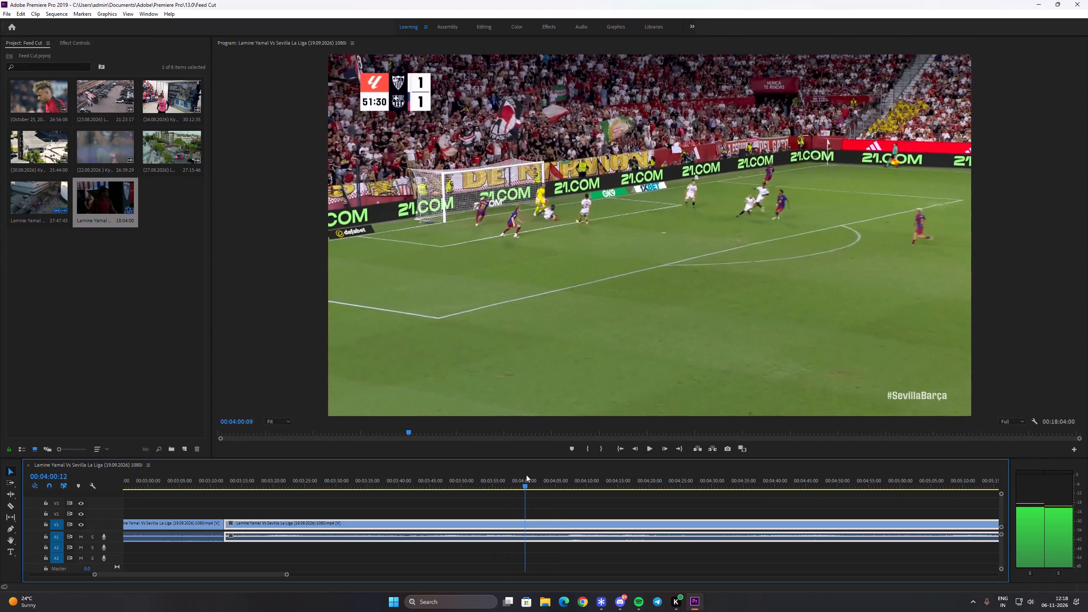
pyautogui.moveTo(526, 475); pyautogui.dragTo(527, 475)
pyautogui.press('c')
pyautogui.click(525, 521)
pyautogui.press('v')
pyautogui.hotkey('ctrl', 'x')
pyautogui.keyDown('ctrl'); pyautogui.click(511, 522); pyautogui.keyUp('ctrl')
pyautogui.hotkey('shift', 'Delete')
# Split the clip at about 00:03:30, at the start of the substitutes' celebration with the goalkeeper.
pyautogui.press('space')
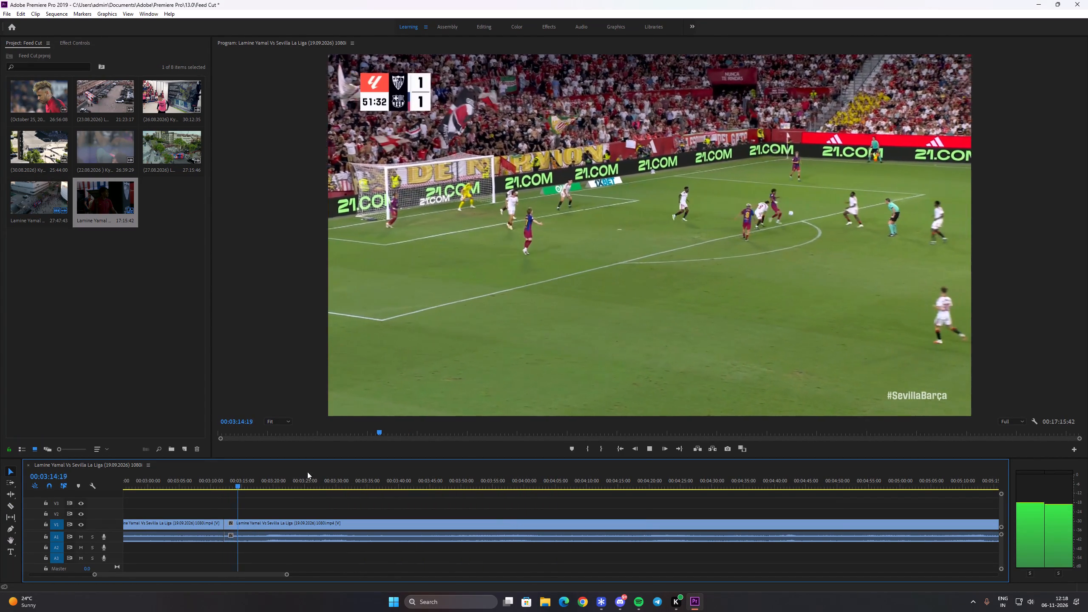
pyautogui.press('space')
pyautogui.moveTo(243, 484); pyautogui.dragTo(292, 488)
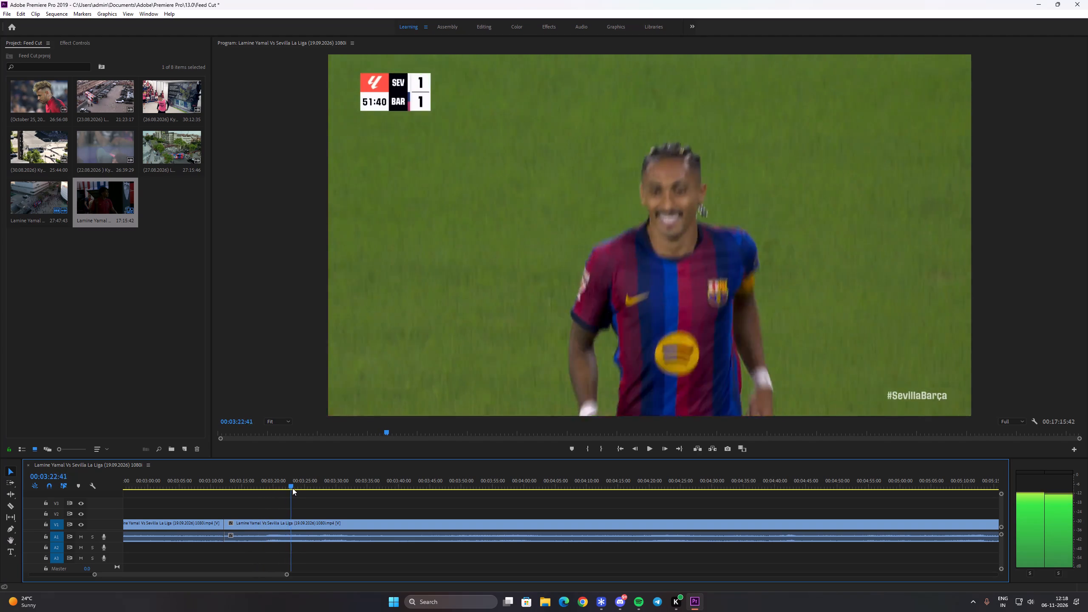
pyautogui.moveTo(292, 488); pyautogui.dragTo(343, 489)
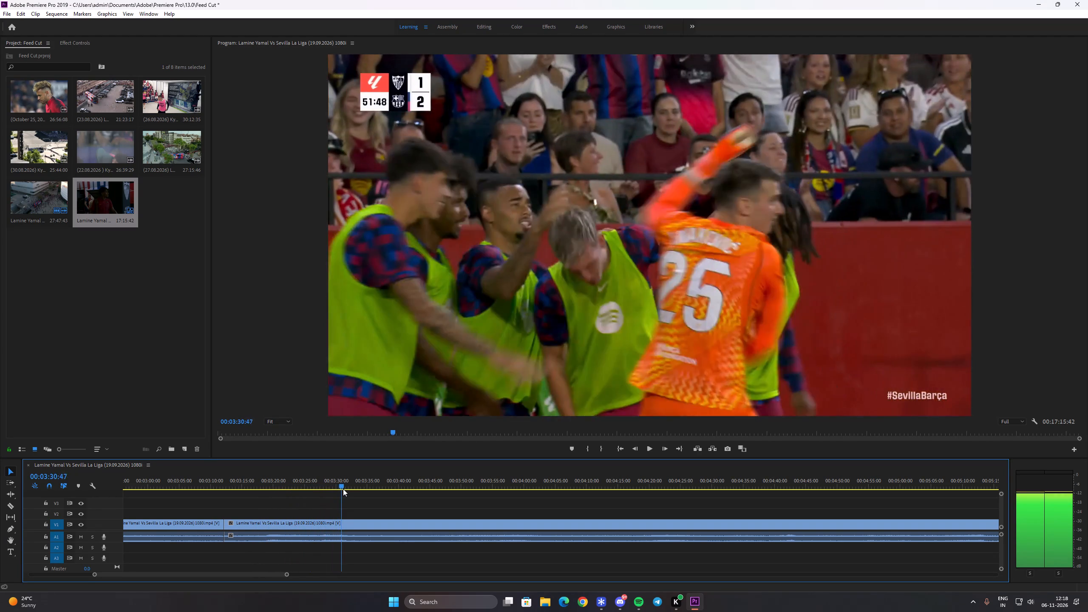
pyautogui.moveTo(343, 489); pyautogui.dragTo(342, 491)
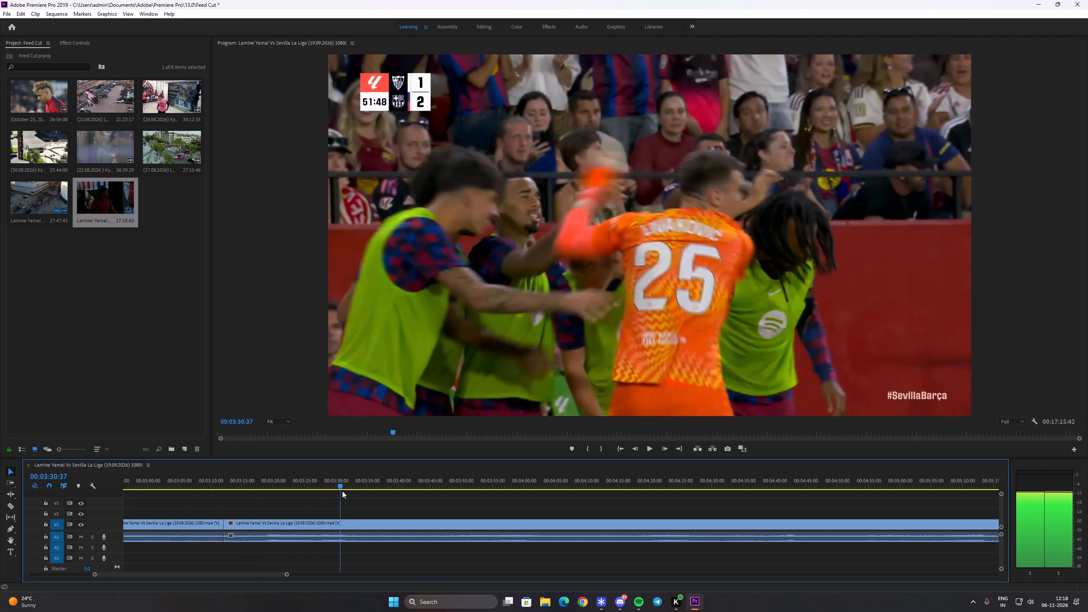
pyautogui.moveTo(342, 491); pyautogui.dragTo(340, 491)
pyautogui.press('c')
pyautogui.click(339, 521)
pyautogui.press('v')
# Cut at 00:03:27:28, during Raphinha's hug, remove the short piece up to the substitutes' celebration, and close the gap.
pyautogui.moveTo(317, 483); pyautogui.dragTo(322, 487)
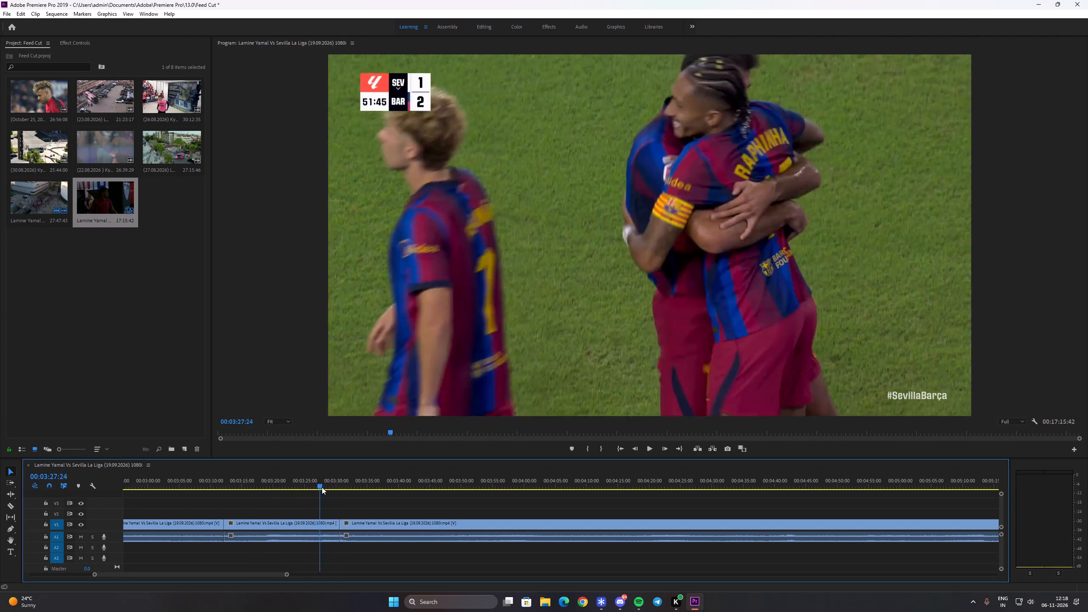
pyautogui.moveTo(322, 487); pyautogui.dragTo(321, 495)
pyautogui.press('c')
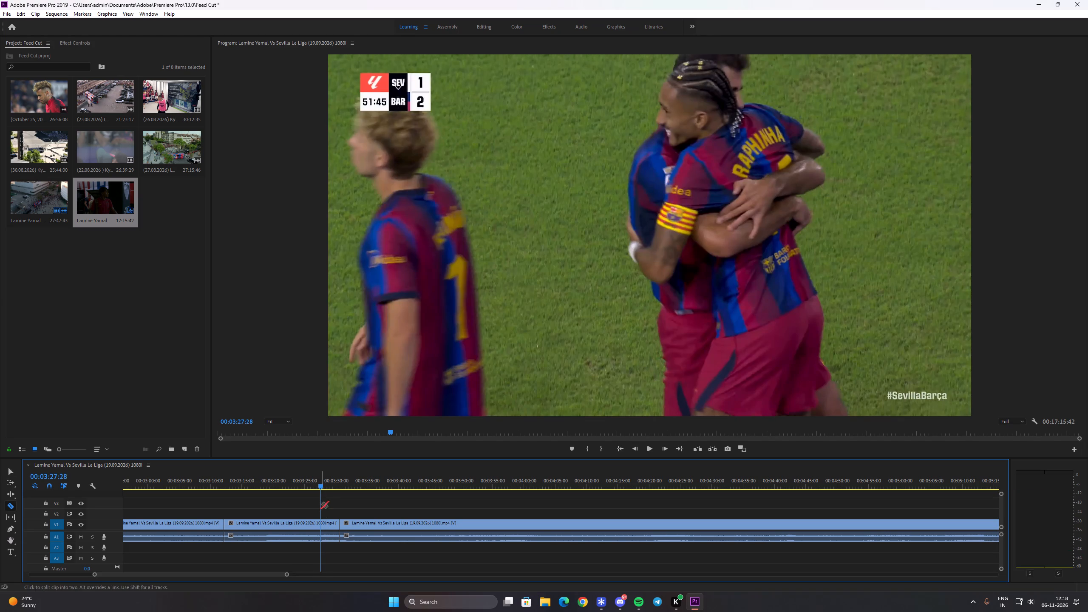
pyautogui.click(321, 521)
pyautogui.press('v')
pyautogui.click(329, 524)
pyautogui.hotkey('ctrl', 'x')
pyautogui.keyDown('ctrl'); pyautogui.click(329, 524); pyautogui.keyUp('ctrl')
pyautogui.click(330, 523)
pyautogui.press('Delete')
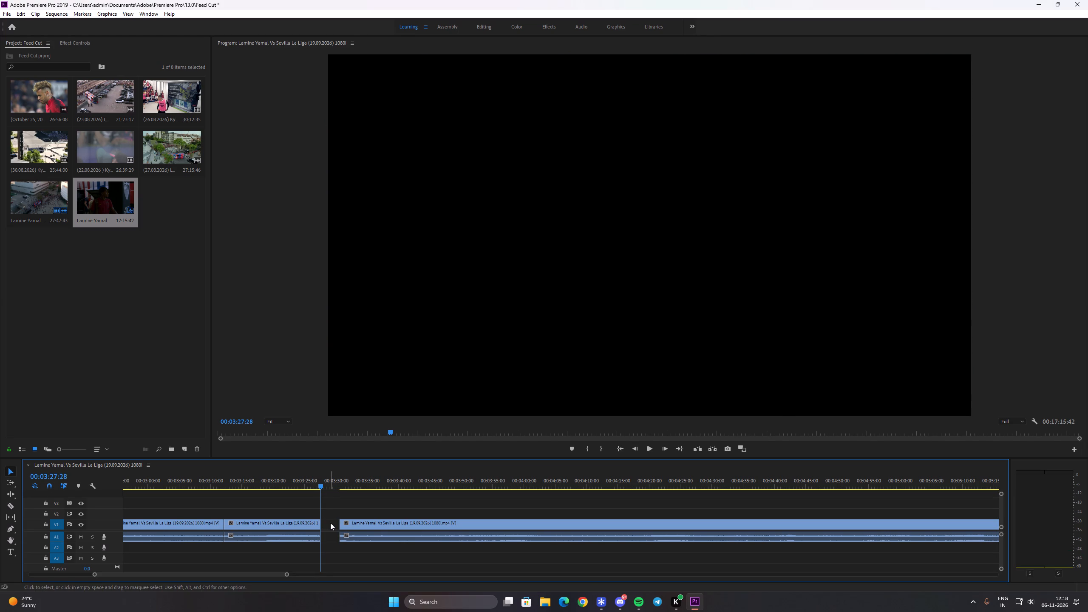
pyautogui.click(330, 523)
pyautogui.hotkey('shift', 'Delete')
# Remove the substitutes' celebration from the 00:03:27:28 cut to 00:03:30:27, where Yamal's shot begins, and close the gap.
pyautogui.moveTo(336, 477); pyautogui.dragTo(335, 480)
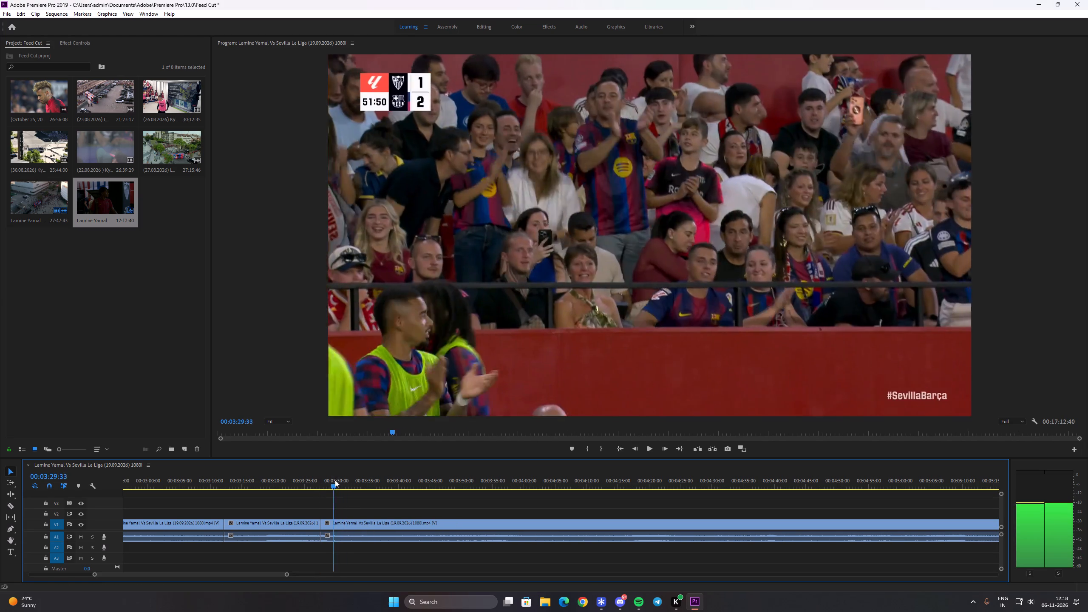
pyautogui.moveTo(335, 480); pyautogui.dragTo(340, 483)
pyautogui.press('c')
pyautogui.click(343, 520)
pyautogui.press('v')
pyautogui.hotkey('ctrl', 'z')
pyautogui.press('c')
pyautogui.click(339, 522)
pyautogui.press('v')
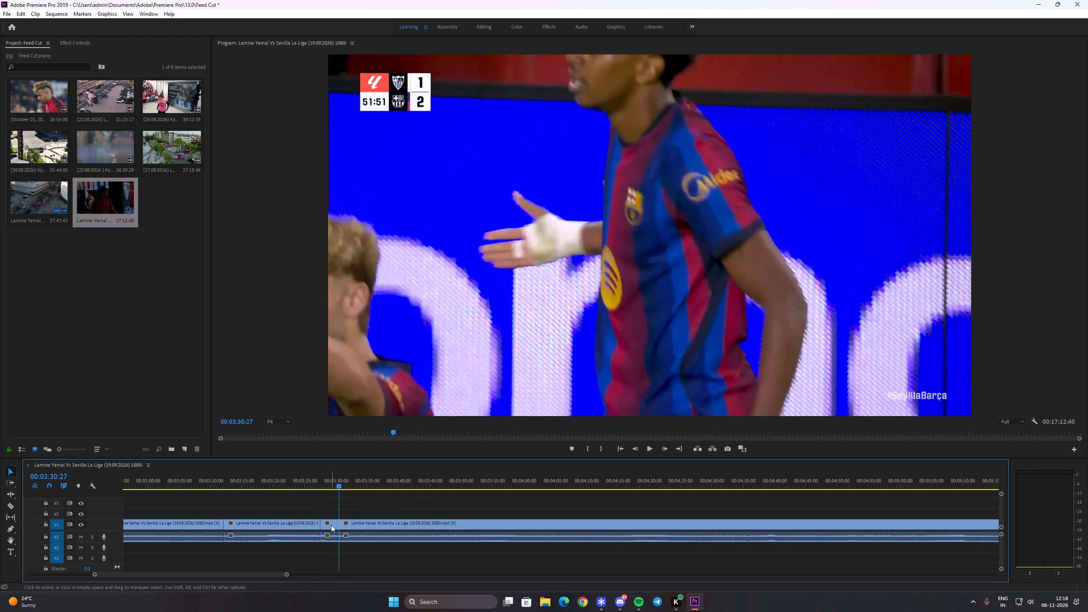
pyautogui.click(331, 525)
pyautogui.hotkey('ctrl', 'x')
pyautogui.click(331, 524)
pyautogui.click(331, 524)
pyautogui.click(331, 524)
pyautogui.hotkey('shift', 'Delete')
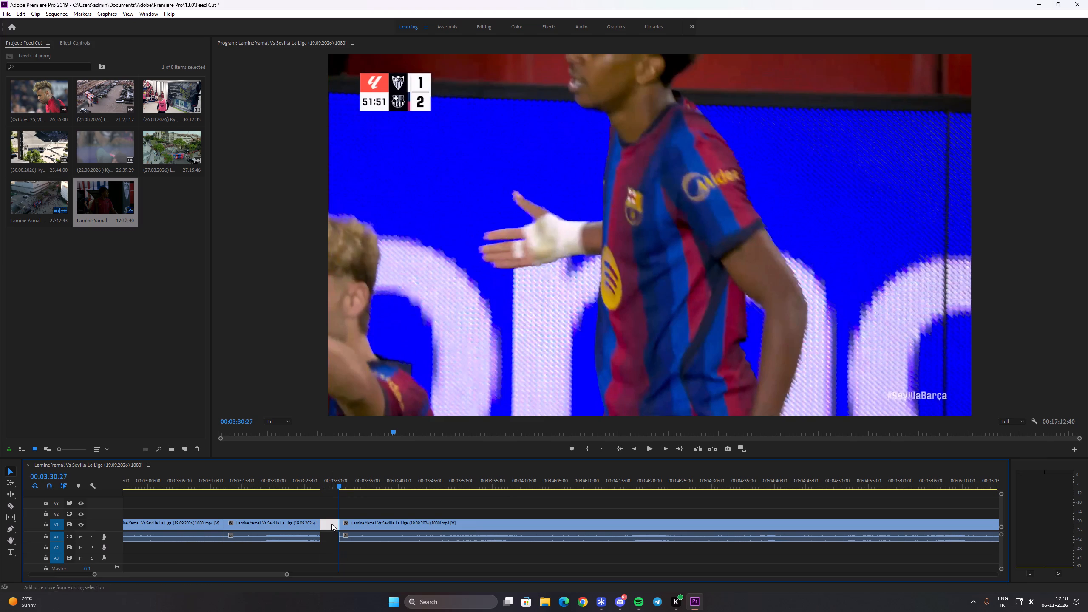
# Split the clip at about 00:03:46, where the players' celebration changes to the crowd view, and select the footage after the cut.
pyautogui.moveTo(329, 483); pyautogui.dragTo(376, 497)
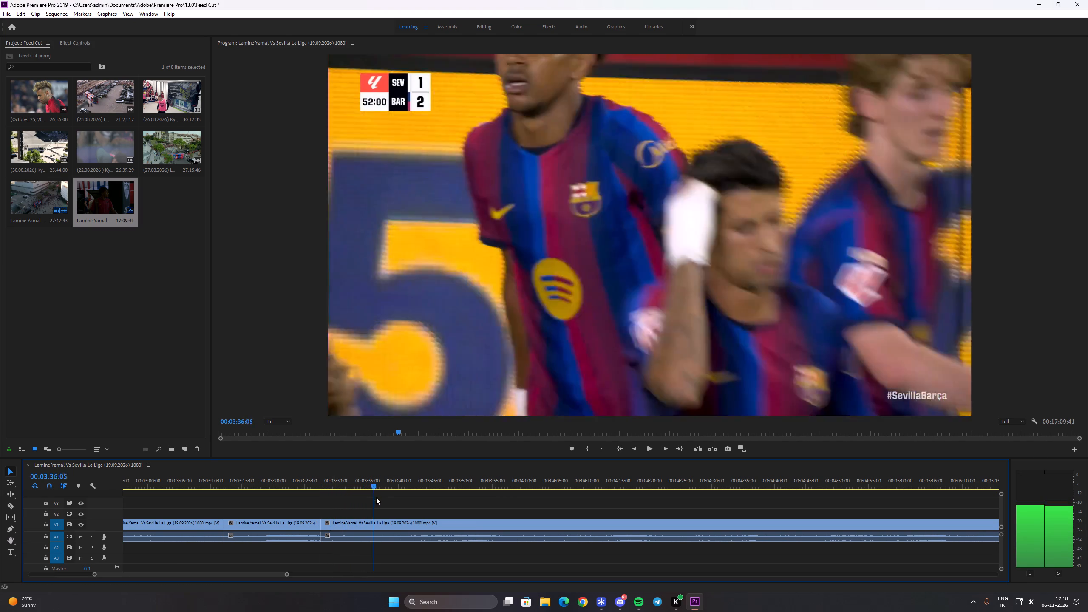
pyautogui.moveTo(376, 497); pyautogui.dragTo(441, 501)
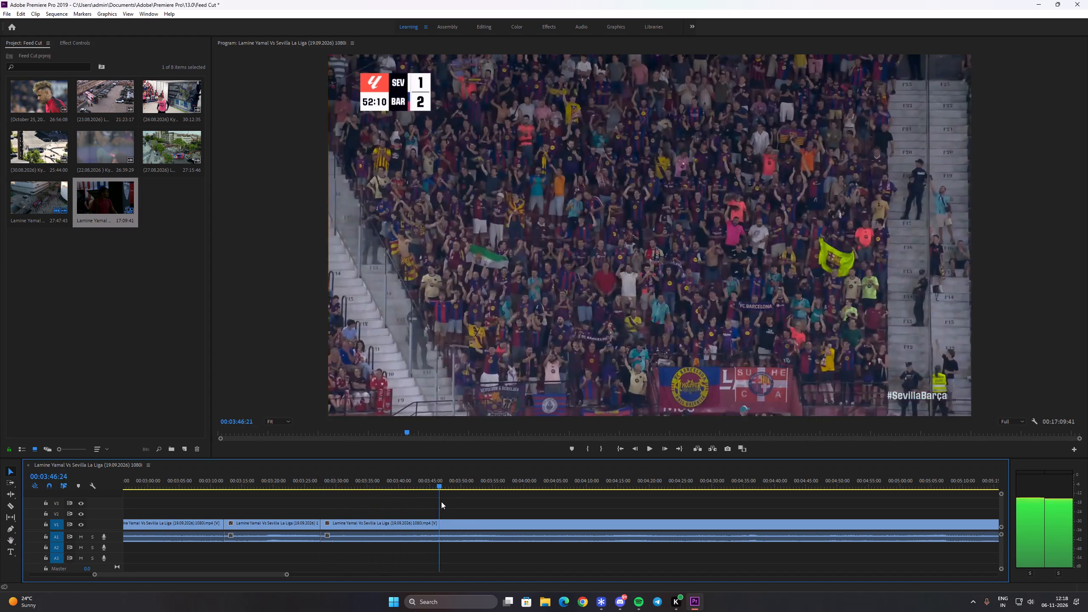
pyautogui.moveTo(441, 501); pyautogui.dragTo(438, 504)
pyautogui.press('c')
pyautogui.click(436, 525)
pyautogui.press('v')
pyautogui.click(461, 526)
pyautogui.press('space')
pyautogui.press('space')
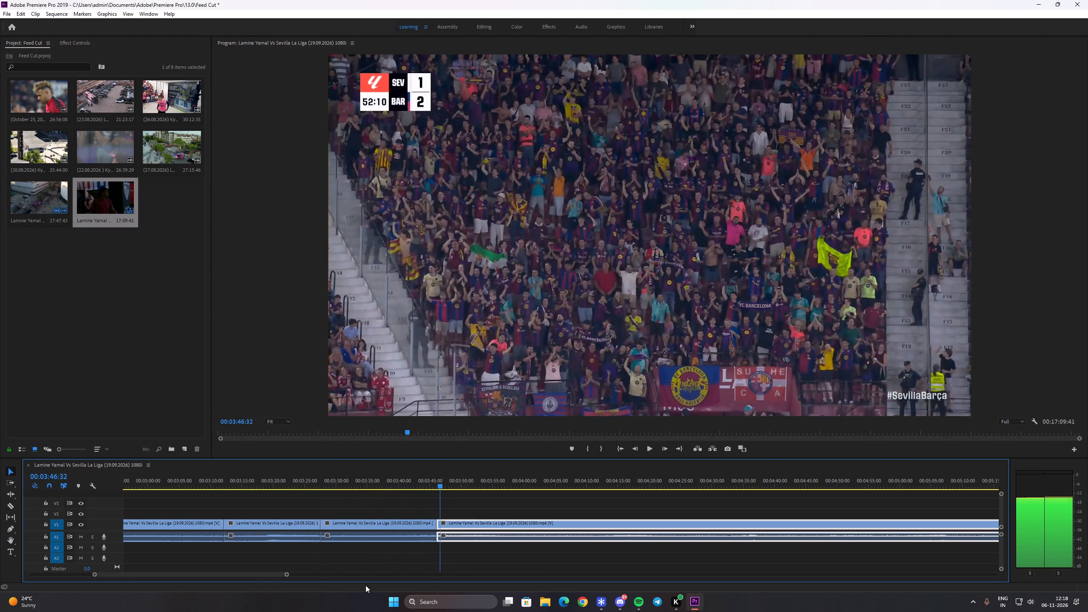
# Save the Feed Cut project.
pyautogui.moveTo(263, 575); pyautogui.dragTo(277, 578)
pyautogui.hotkey('ctrl', 's')
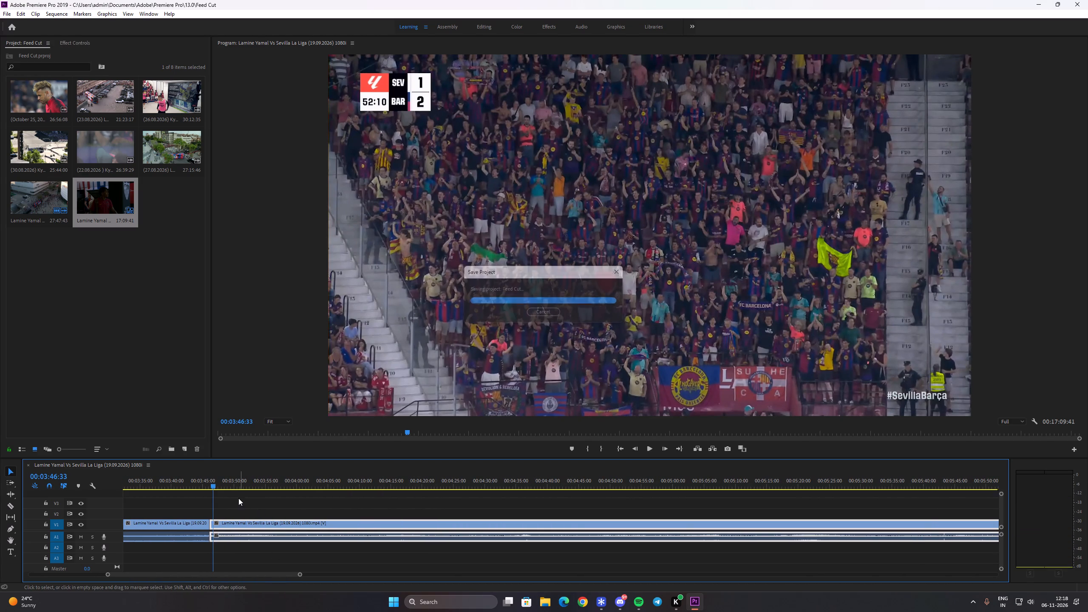
# Remove the footage from the crowd-view cut at about 00:03:46 to about 00:04:00, at the 52:23 penalty-area attack, and close the gap.
pyautogui.moveTo(217, 484); pyautogui.dragTo(248, 482)
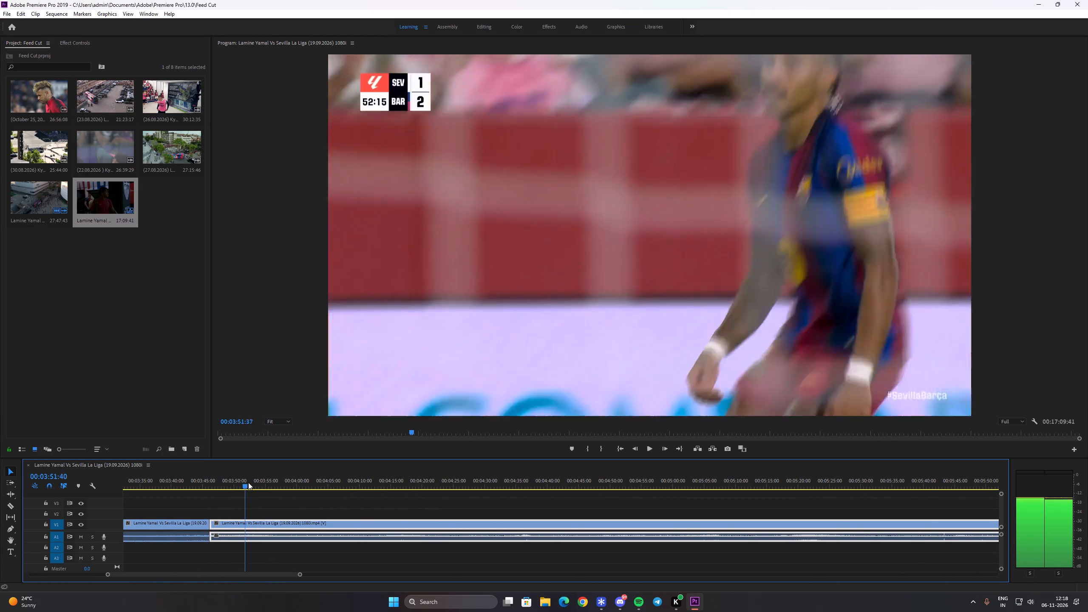
pyautogui.moveTo(248, 482); pyautogui.dragTo(297, 480)
pyautogui.press('c')
pyautogui.click(295, 523)
pyautogui.press('v')
pyautogui.hotkey('ctrl', 'x')
pyautogui.keyDown('ctrl'); pyautogui.click(281, 526); pyautogui.keyUp('ctrl')
pyautogui.hotkey('shift', 'Delete')
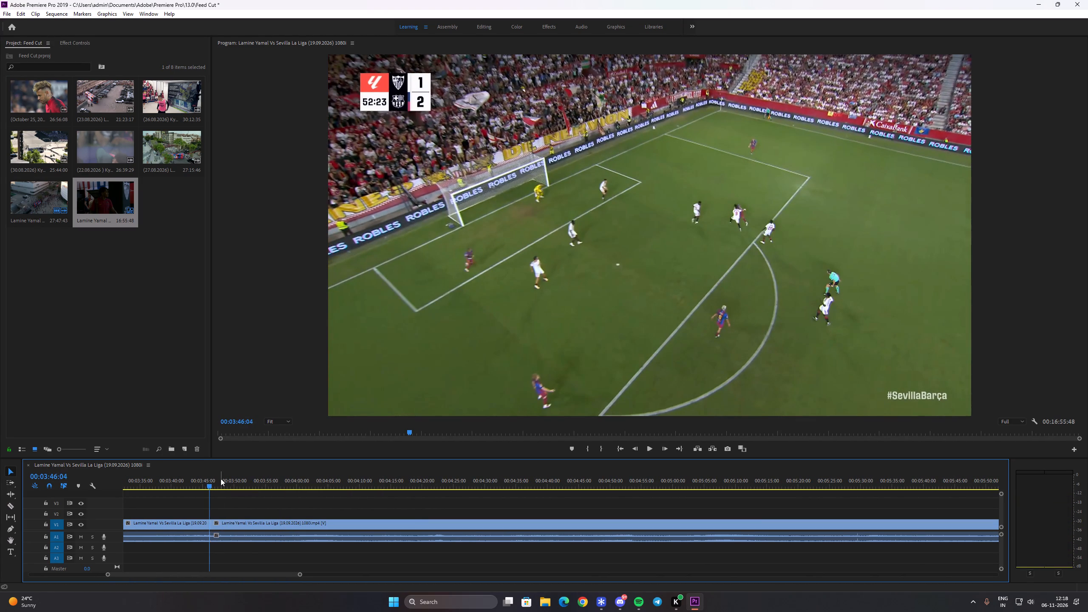
# Split the clip at 00:03:56:17, at the shot of the goalkeeper on the ground beside the net.
pyautogui.moveTo(221, 479); pyautogui.dragTo(304, 491)
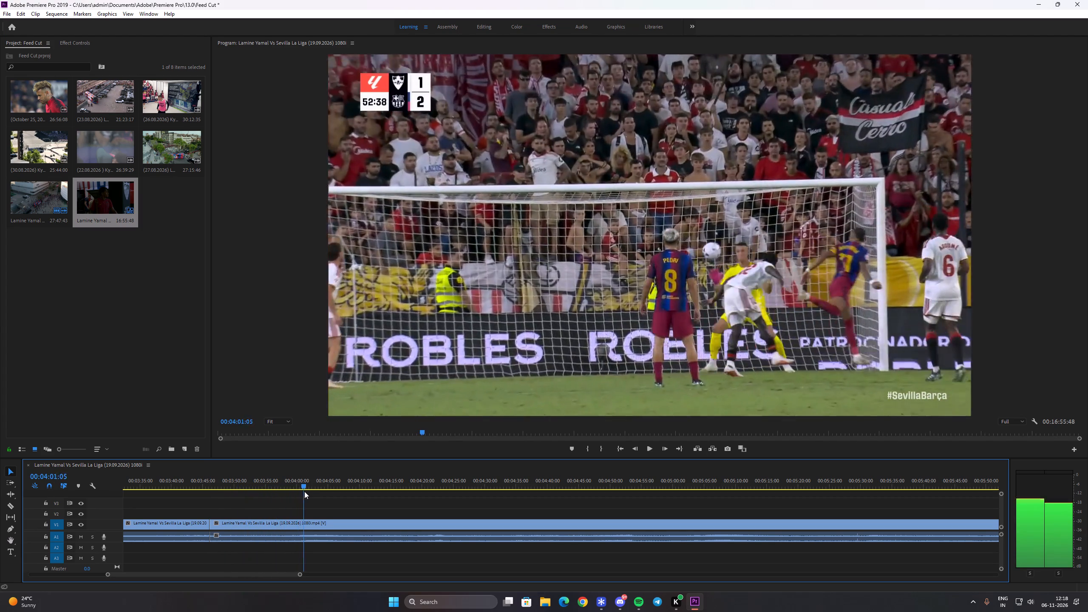
pyautogui.moveTo(304, 491); pyautogui.dragTo(275, 487)
pyautogui.press('c')
pyautogui.click(273, 520)
pyautogui.press('v')
pyautogui.click(292, 524)
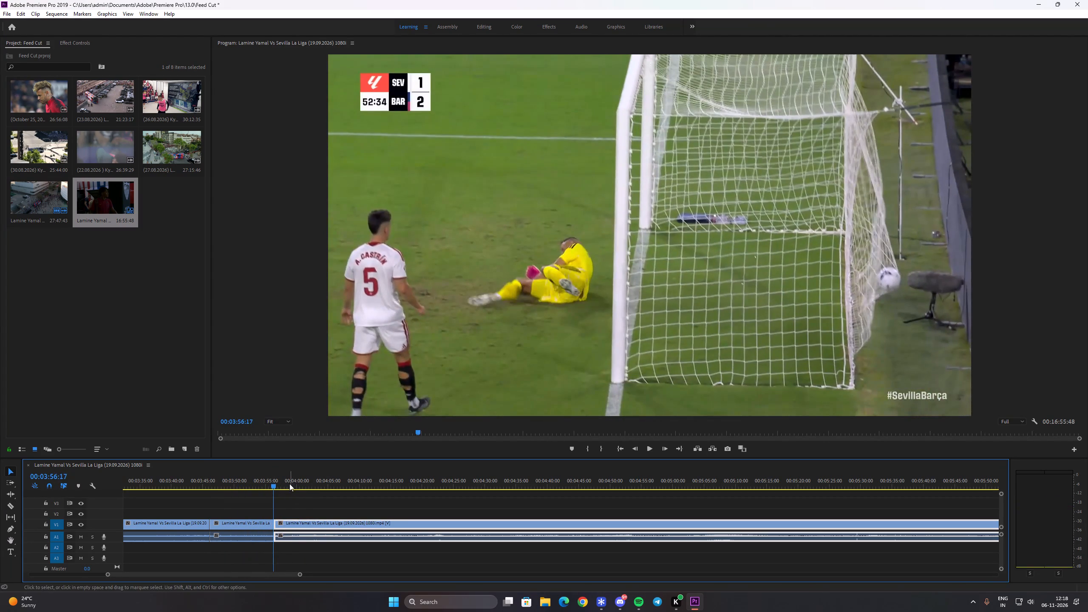
# Remove the footage from the 00:03:56:17 cut to about 00:04:06, at the shot of Yamal from behind with Raphinha, and close the gap.
pyautogui.moveTo(289, 484); pyautogui.dragTo(335, 489)
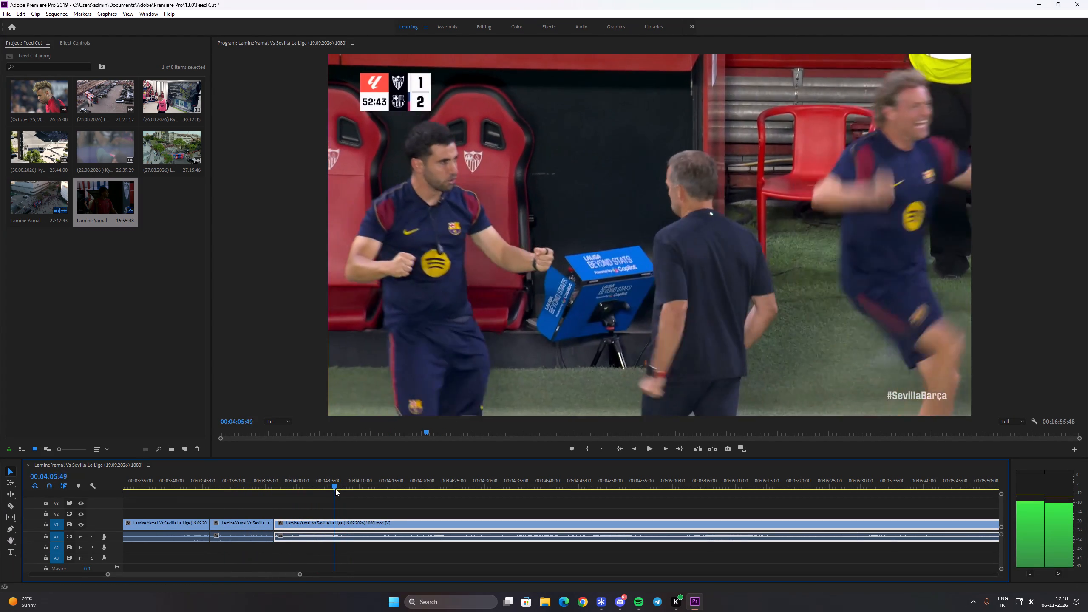
pyautogui.moveTo(335, 489); pyautogui.dragTo(339, 490)
pyautogui.press('c')
pyautogui.click(337, 521)
pyautogui.press('v')
pyautogui.hotkey('ctrl', 'x')
pyautogui.keyDown('ctrl'); pyautogui.click(326, 523); pyautogui.keyUp('ctrl')
pyautogui.hotkey('shift', 'Delete')
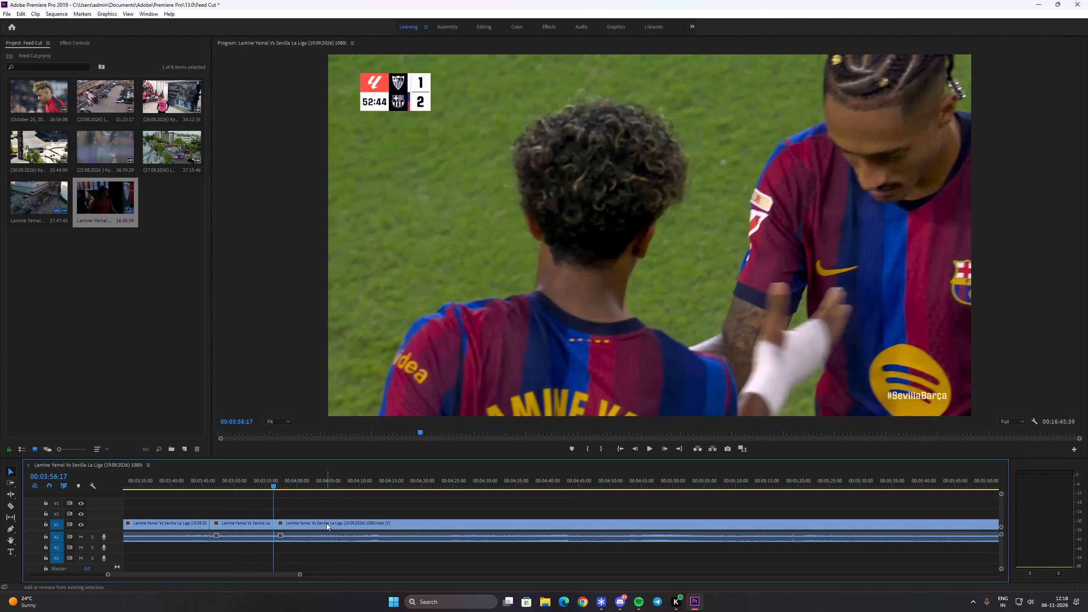
# Split the clip at about 00:04:00, at the 52:48 shot of Yamal and Raphinha clasping hands.
pyautogui.moveTo(287, 482); pyautogui.dragTo(299, 495)
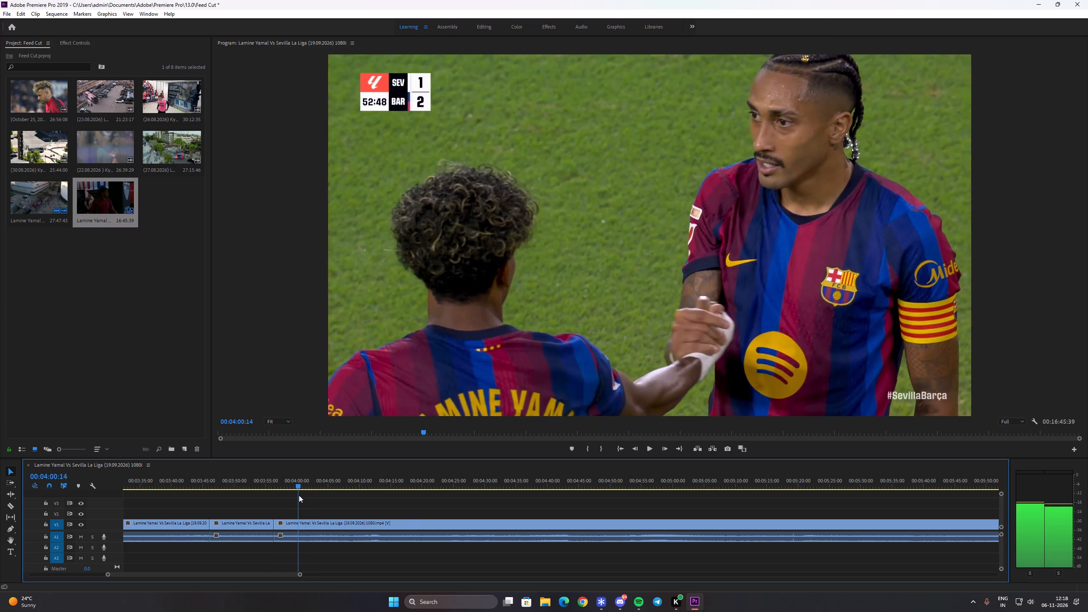
pyautogui.moveTo(299, 495); pyautogui.dragTo(299, 496)
pyautogui.press('c')
pyautogui.click(297, 524)
pyautogui.press('v')
# Remove the footage from the handshake cut at about 00:04:00 to 00:04:46:00, at the 60:00 wide midfield shot, and close the gap.
pyautogui.click(304, 525)
pyautogui.moveTo(317, 485); pyautogui.dragTo(380, 477)
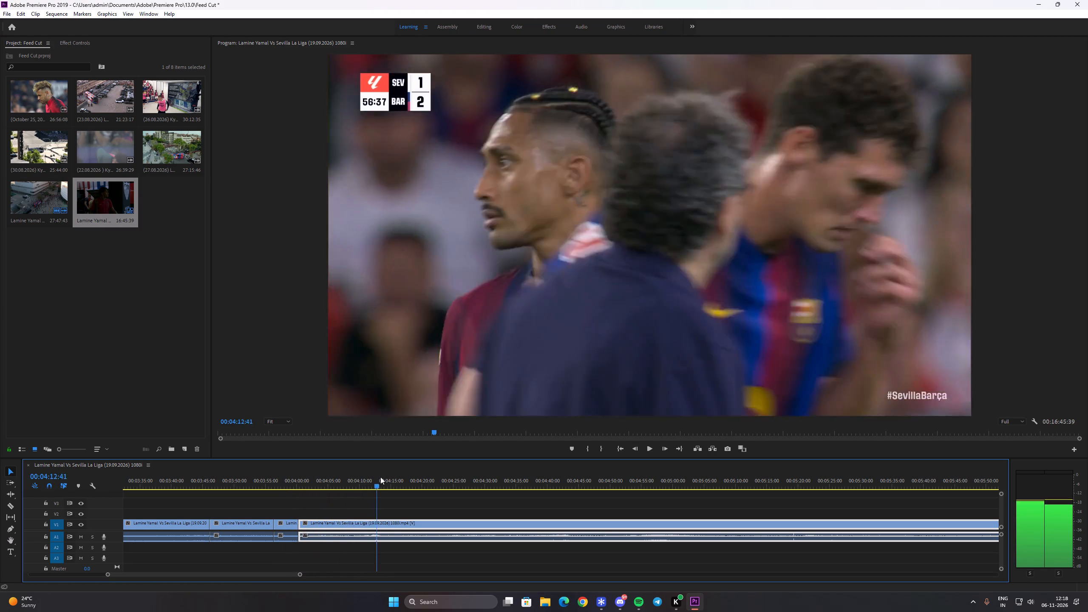
pyautogui.moveTo(380, 477); pyautogui.dragTo(486, 474)
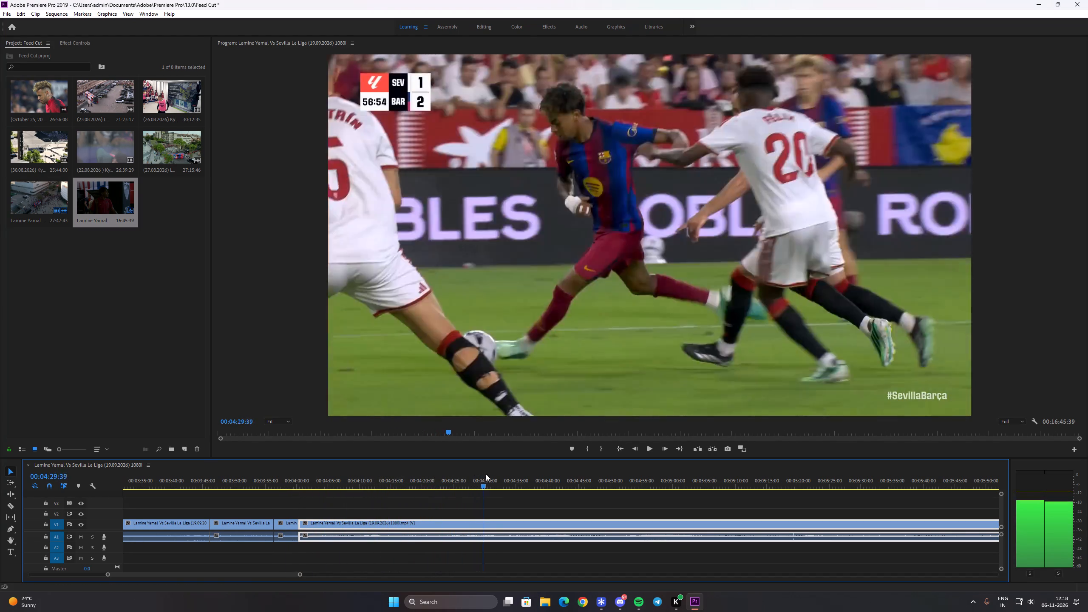
pyautogui.moveTo(486, 474); pyautogui.dragTo(605, 474)
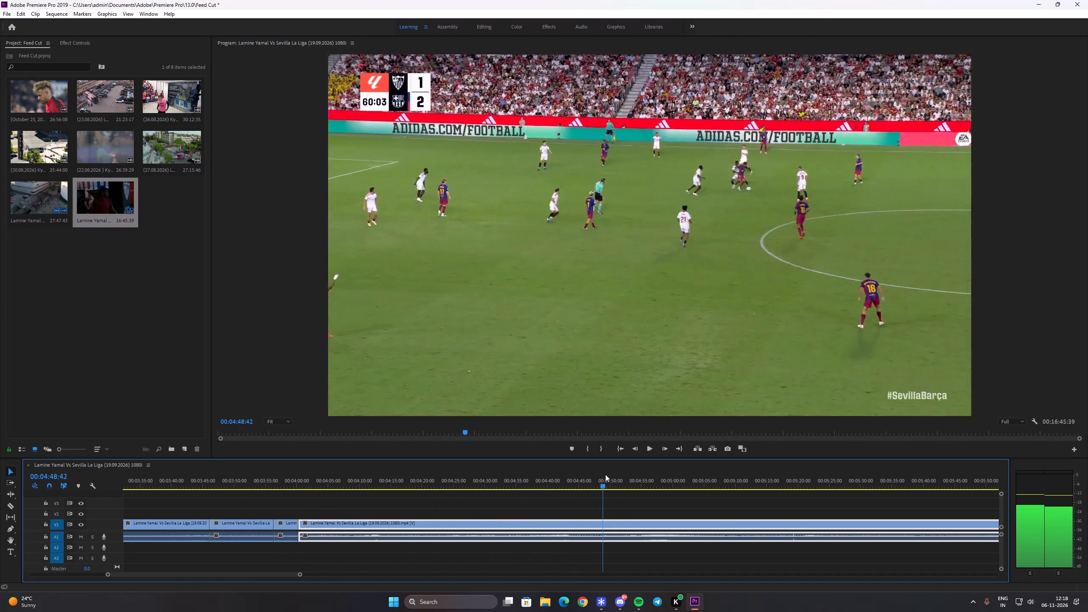
pyautogui.moveTo(605, 474); pyautogui.dragTo(687, 473)
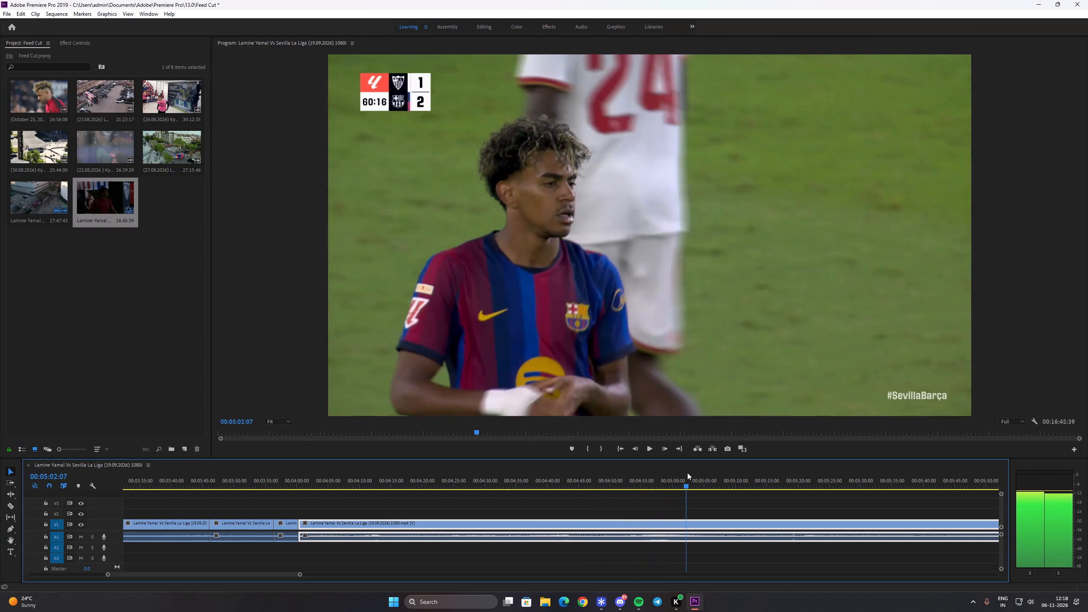
pyautogui.moveTo(687, 473); pyautogui.dragTo(614, 465)
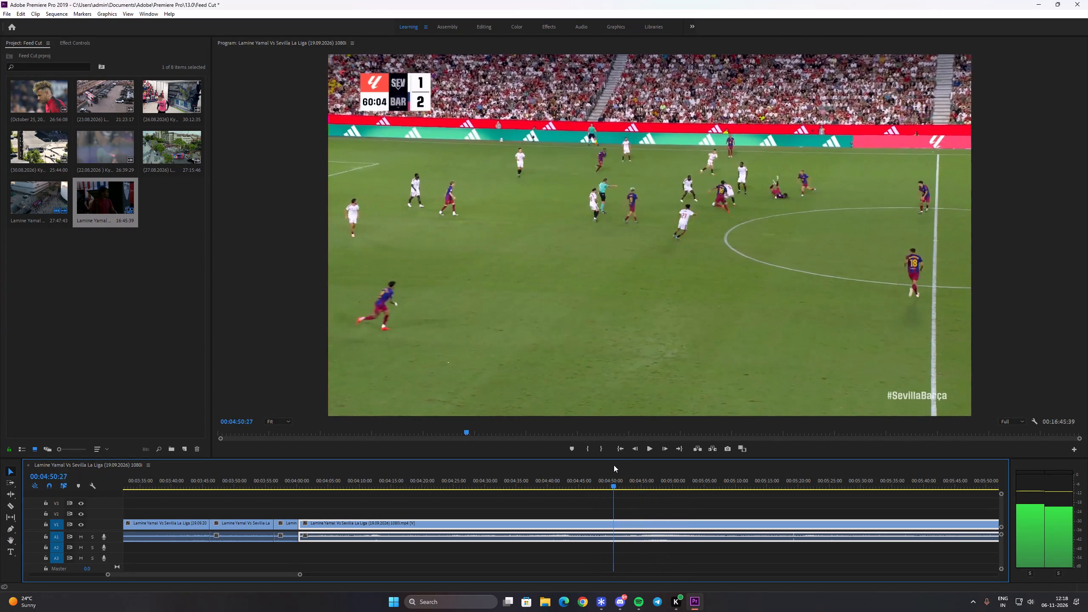
pyautogui.moveTo(614, 465); pyautogui.dragTo(586, 464)
pyautogui.press('c')
pyautogui.click(585, 522)
pyautogui.press('v')
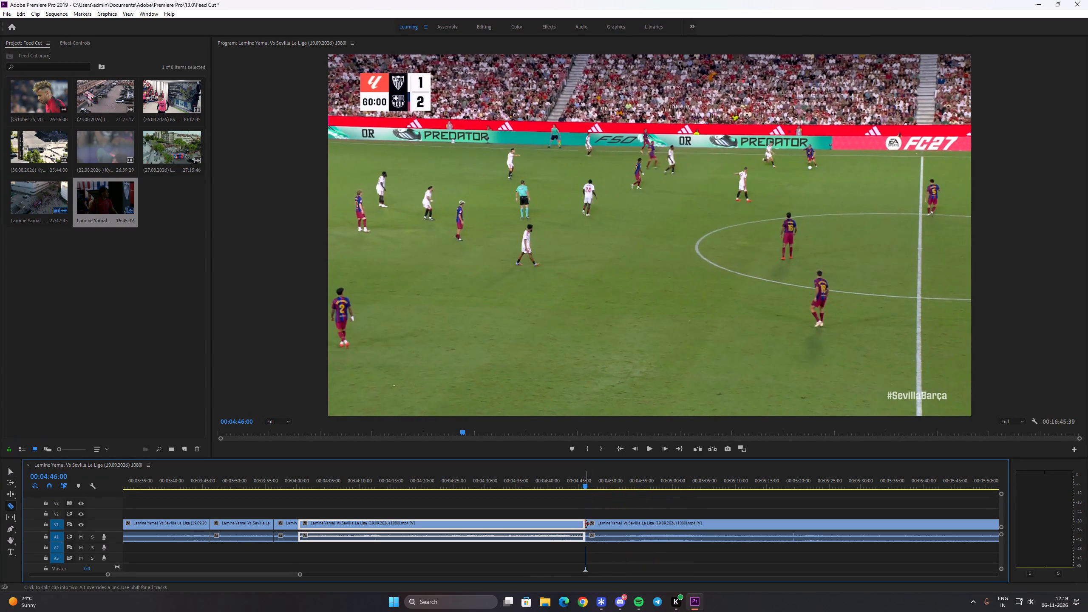
pyautogui.hotkey('ctrl', 'x')
pyautogui.keyDown('ctrl'); pyautogui.click(574, 523); pyautogui.keyUp('ctrl')
pyautogui.hotkey('shift', 'Delete')
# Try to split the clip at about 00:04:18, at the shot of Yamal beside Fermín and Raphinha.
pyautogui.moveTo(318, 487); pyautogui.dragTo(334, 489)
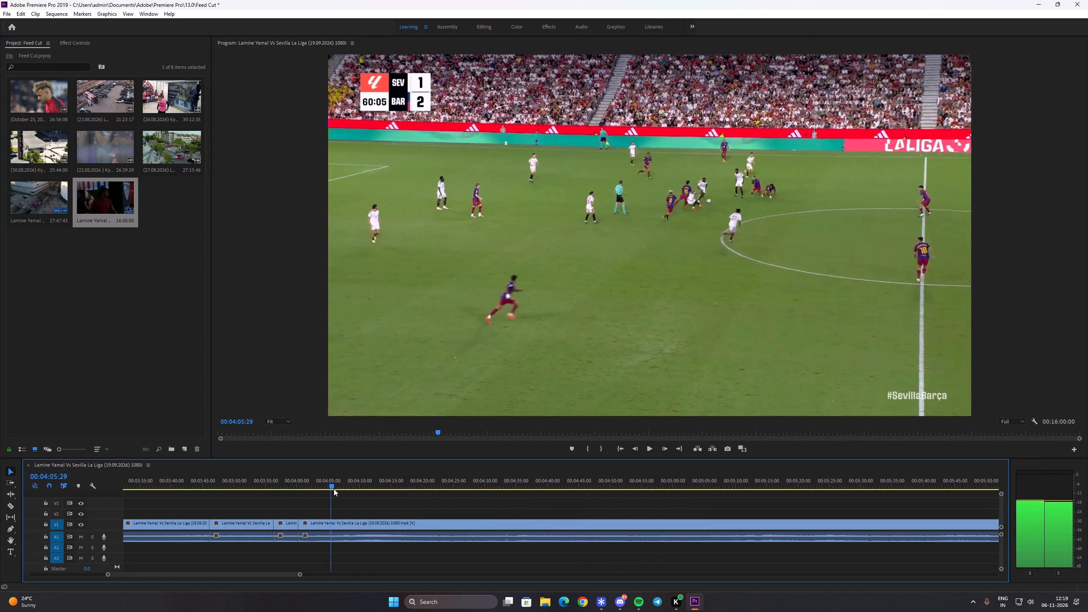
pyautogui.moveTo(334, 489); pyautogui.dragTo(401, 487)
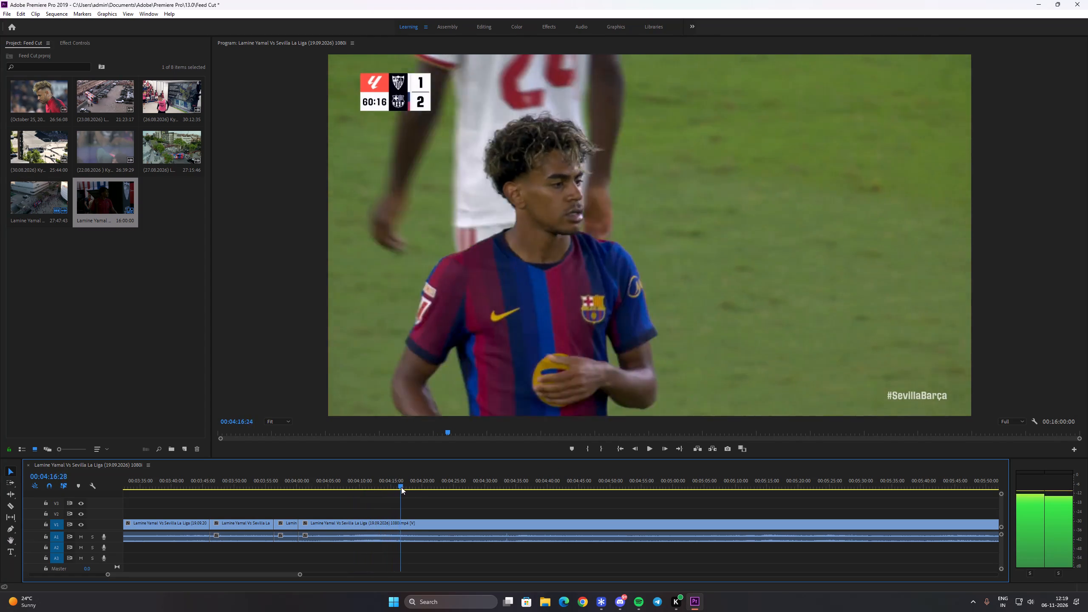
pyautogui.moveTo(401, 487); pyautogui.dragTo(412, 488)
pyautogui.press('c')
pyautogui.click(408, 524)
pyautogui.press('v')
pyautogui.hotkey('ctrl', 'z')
# Split the clip at 00:04:18:19, on the last frames of Yamal with Fermín and Raphinha before the Sevilla player's close-up.
pyautogui.click(411, 521)
pyautogui.press('v')
pyautogui.press('c')
pyautogui.click(411, 522)
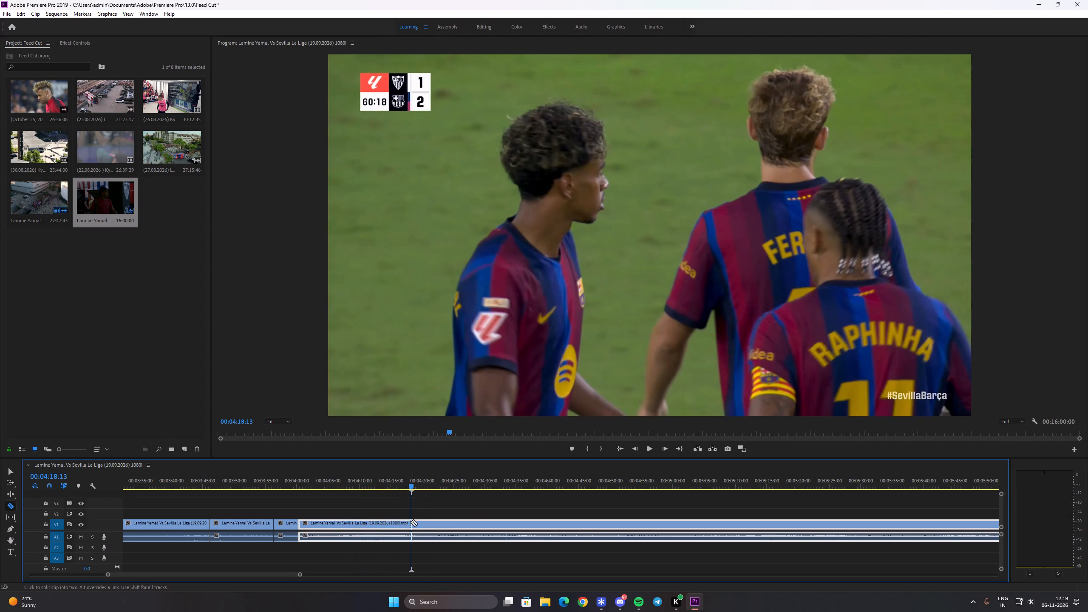
pyautogui.press('v')
pyautogui.click(444, 527)
pyautogui.press('space')
pyautogui.press('space')
pyautogui.click(413, 484)
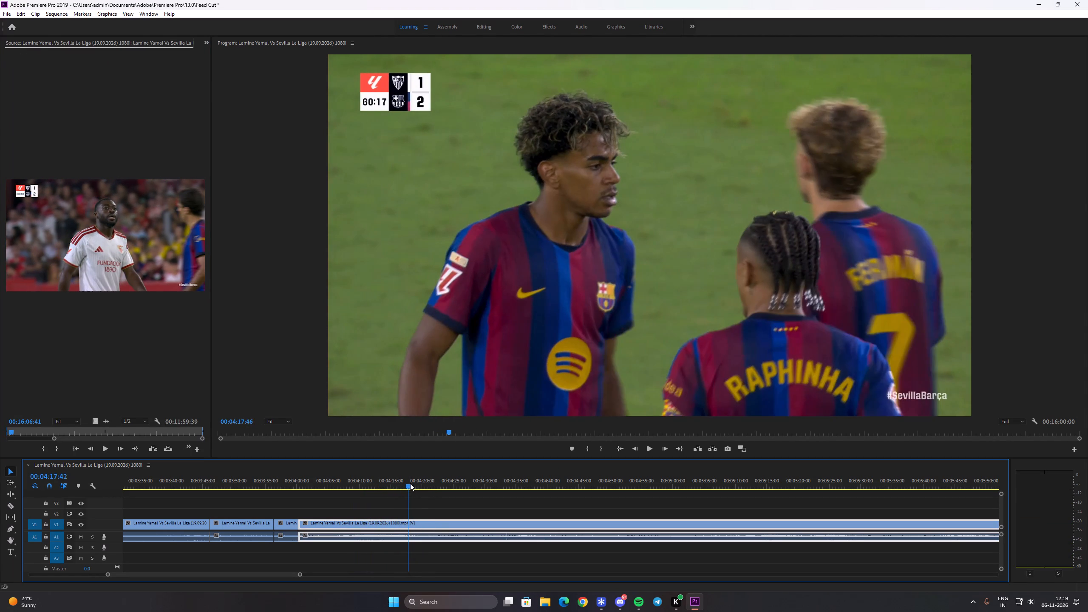
pyautogui.press('c')
pyautogui.press('v')
pyautogui.moveTo(411, 485); pyautogui.dragTo(411, 487)
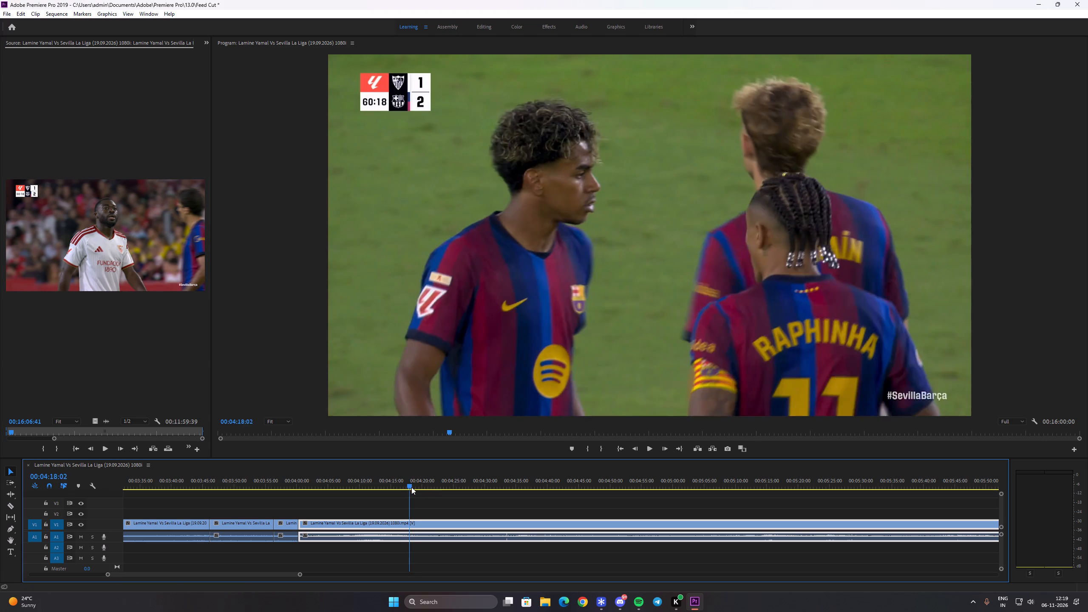
pyautogui.moveTo(411, 487); pyautogui.dragTo(414, 491)
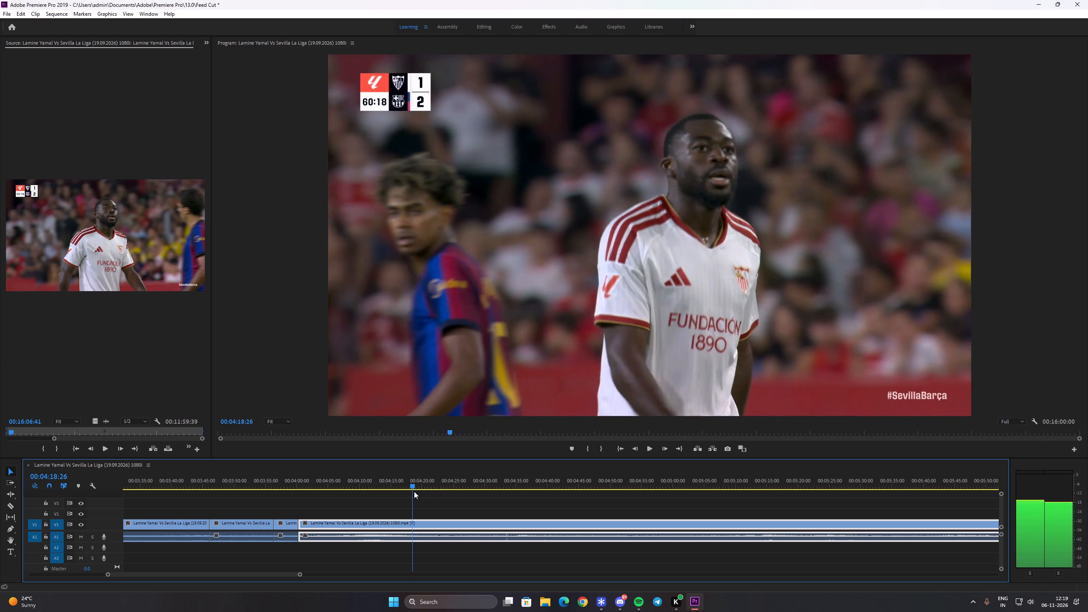
pyautogui.moveTo(414, 491); pyautogui.dragTo(413, 490)
pyautogui.press('c')
pyautogui.click(411, 521)
pyautogui.press('v')
pyautogui.click(437, 524)
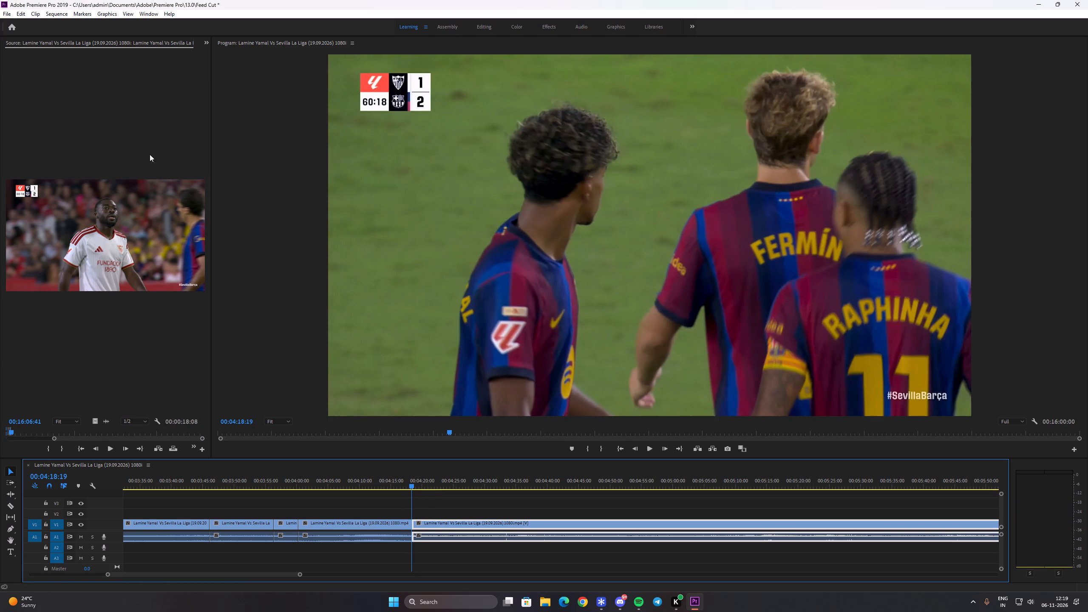
# Bring the Feed Cut project's media thumbnails back into view in place of the source clip preview.
pyautogui.click(208, 42)
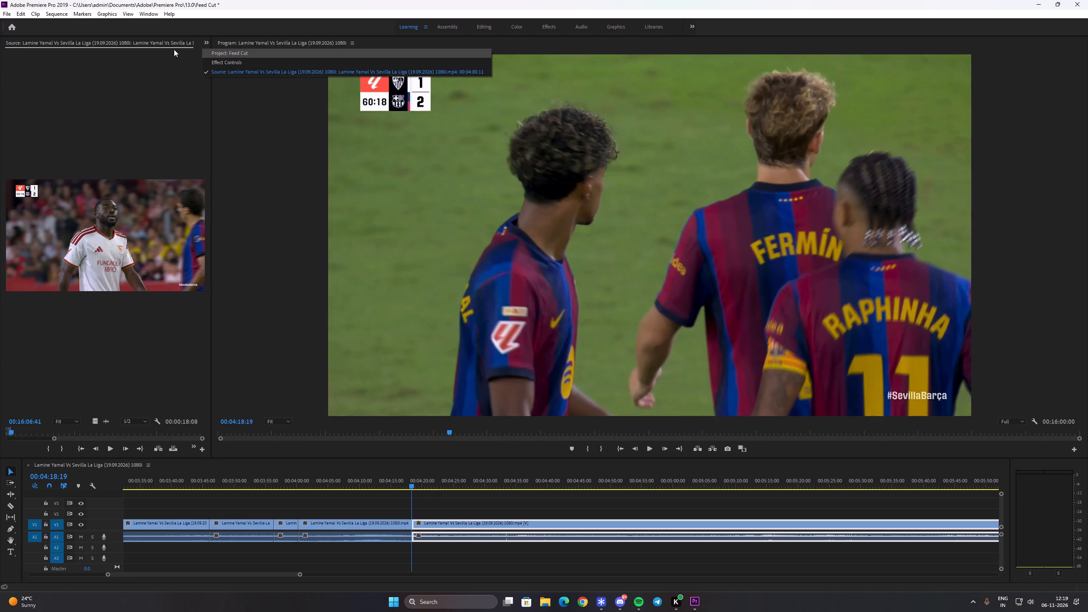
pyautogui.rightClick(164, 48)
pyautogui.click(175, 52)
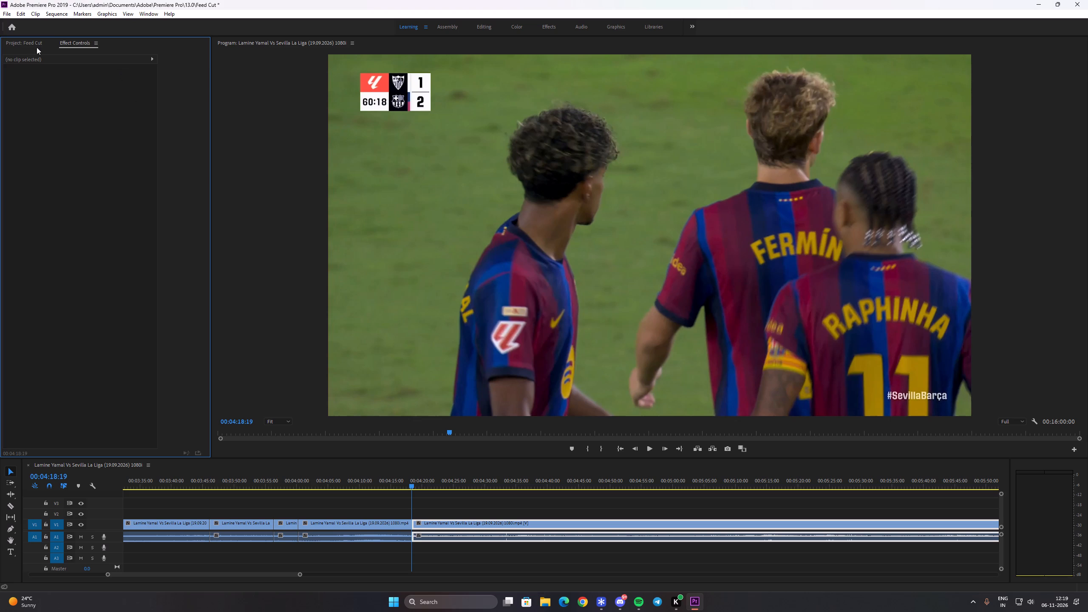
pyautogui.click(26, 42)
# Save the Feed Cut project and clear the clip selection.
pyautogui.hotkey('ctrl', 's')
pyautogui.click(450, 514)
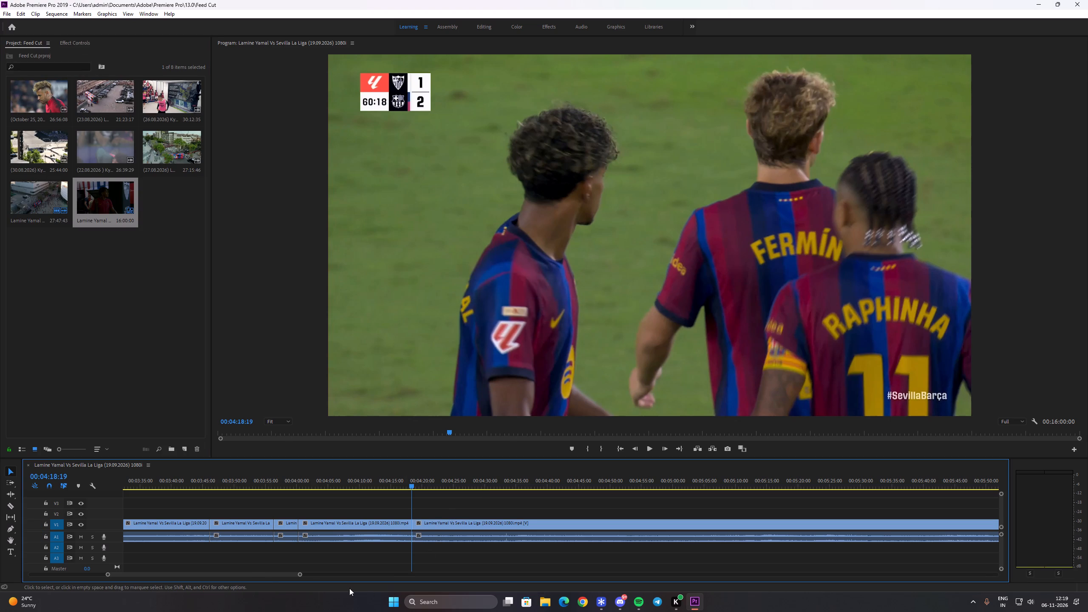
# Remove the footage from the 00:04:18:19 cut to 00:05:08:03, at the 68:42 wide shot around the centre circle, and close the gap.
pyautogui.moveTo(252, 572); pyautogui.dragTo(265, 579)
pyautogui.moveTo(200, 479); pyautogui.dragTo(205, 482)
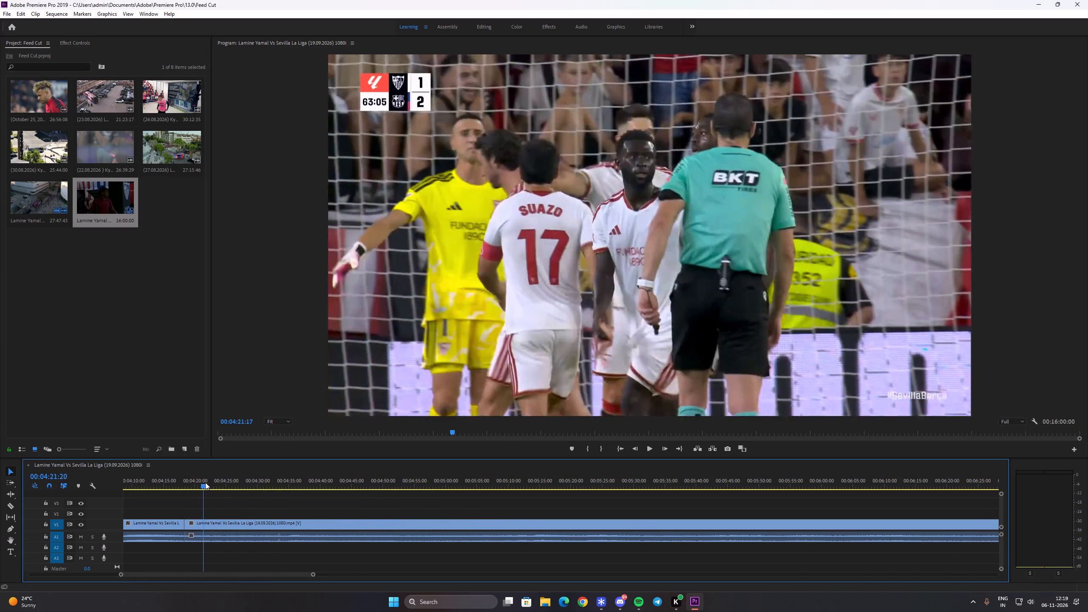
pyautogui.moveTo(205, 482); pyautogui.dragTo(352, 493)
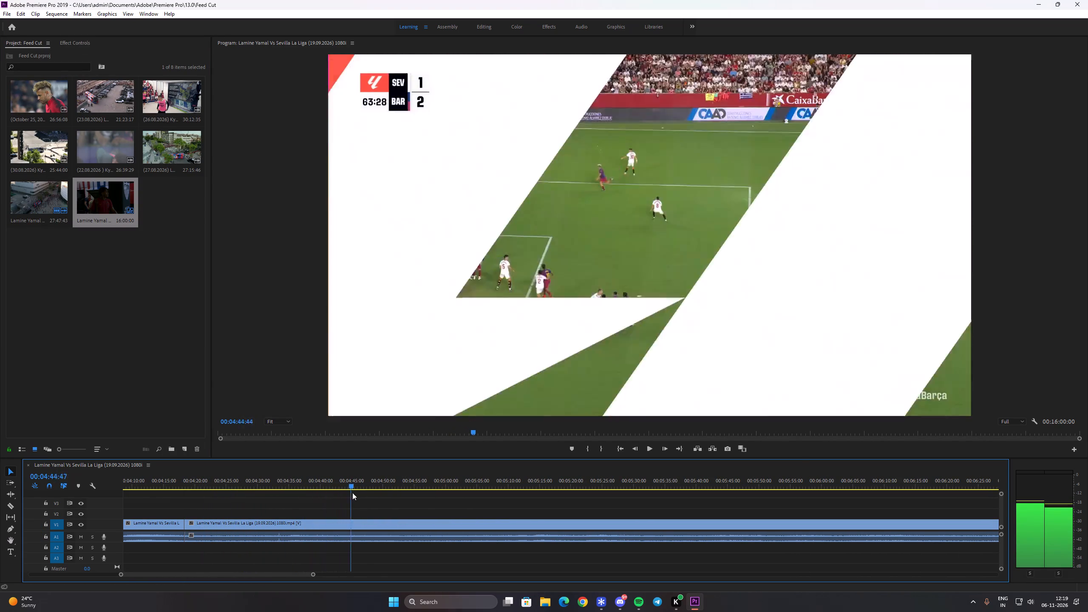
pyautogui.moveTo(352, 493); pyautogui.dragTo(546, 485)
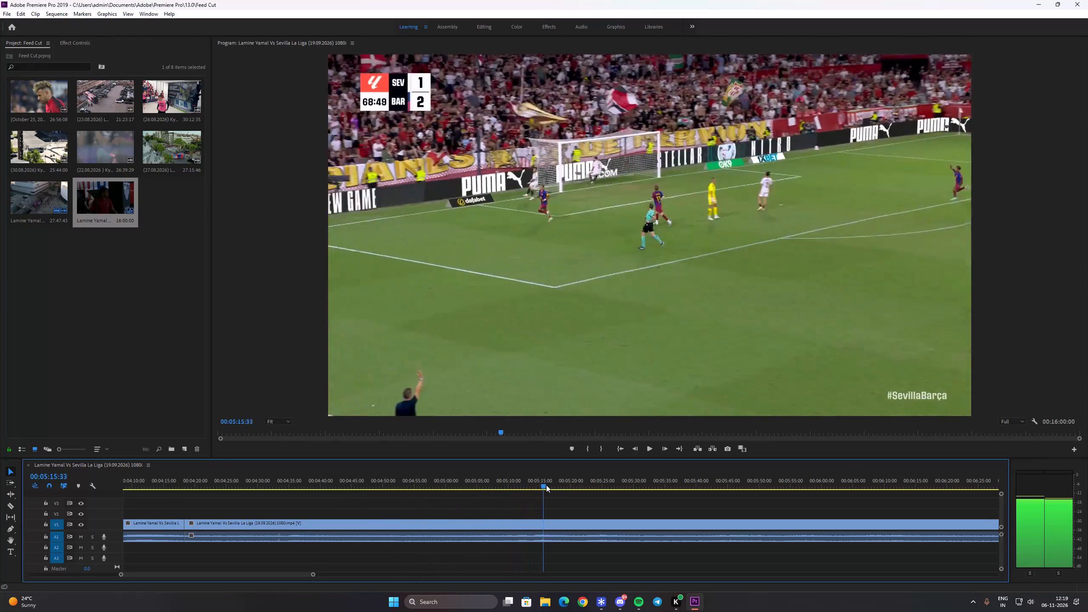
pyautogui.moveTo(546, 485); pyautogui.dragTo(565, 485)
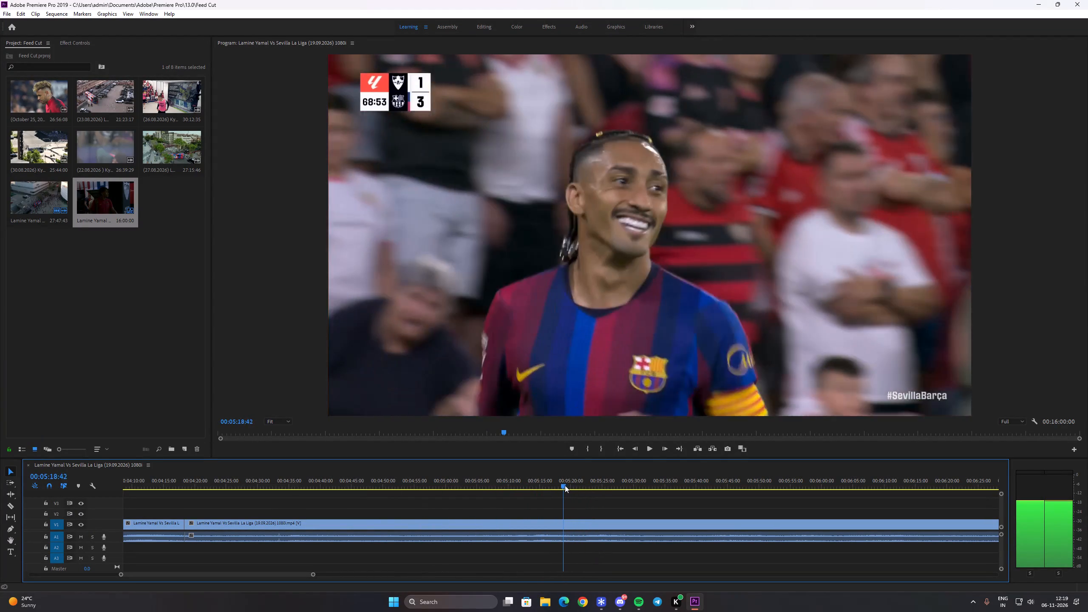
pyautogui.moveTo(565, 485); pyautogui.dragTo(498, 475)
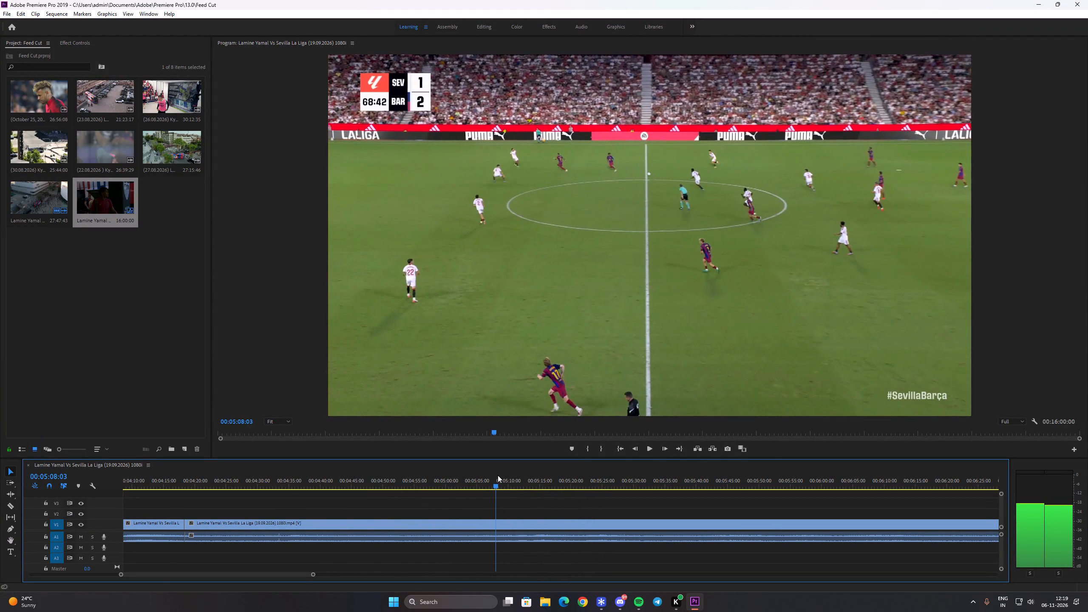
pyautogui.moveTo(498, 475); pyautogui.dragTo(497, 475)
pyautogui.press('c')
pyautogui.click(499, 524)
pyautogui.press('v')
pyautogui.click(476, 525)
pyautogui.hotkey('ctrl', 'x')
pyautogui.click(465, 526)
pyautogui.press('Right')
pyautogui.hotkey('shift', 'BackSpace')
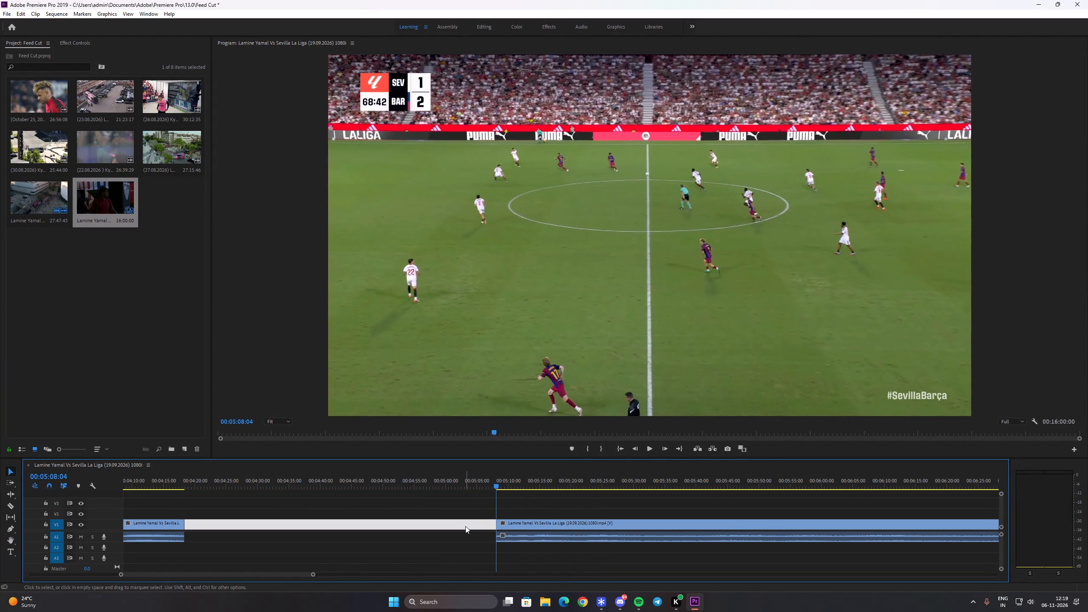
pyautogui.press('Delete')
# Split the clip at 00:04:40:23, after the goal celebration, where the 69:04 close-up of the Sevilla player comes in.
pyautogui.moveTo(205, 476); pyautogui.dragTo(246, 487)
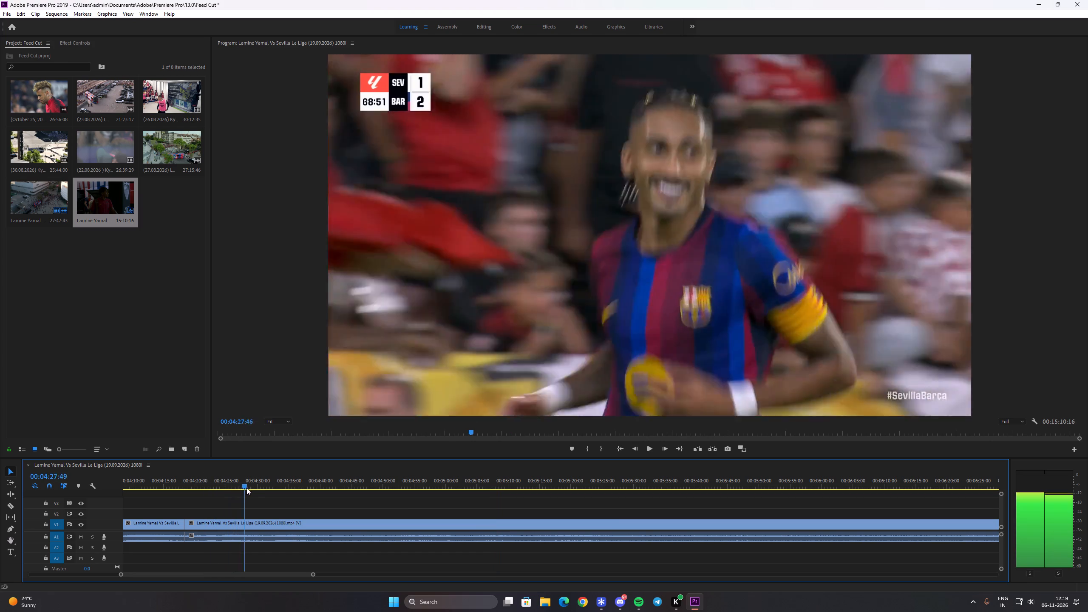
pyautogui.moveTo(246, 487); pyautogui.dragTo(297, 482)
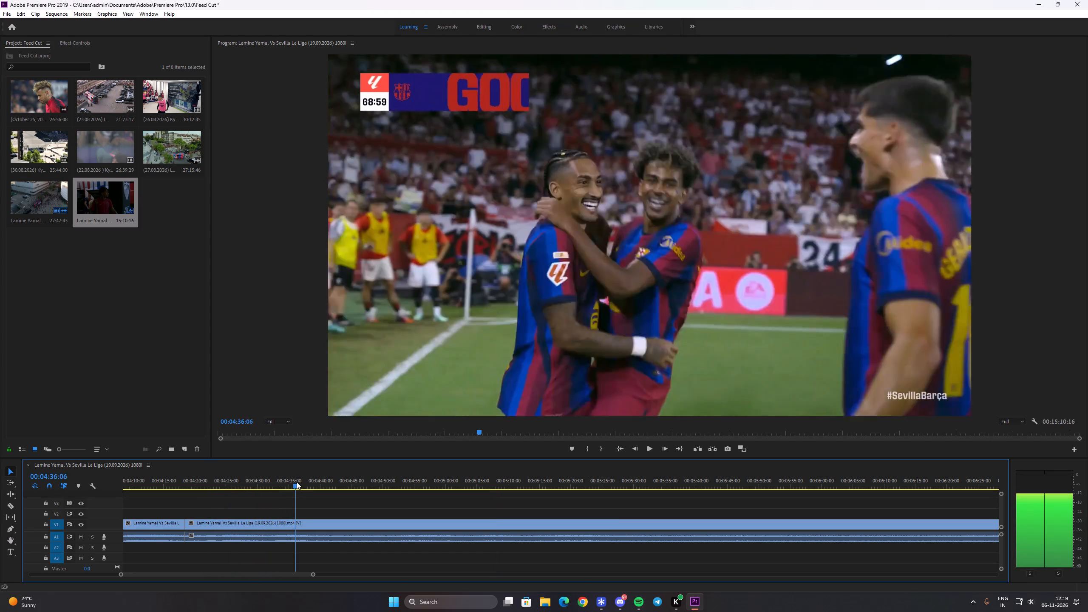
pyautogui.moveTo(297, 482); pyautogui.dragTo(325, 484)
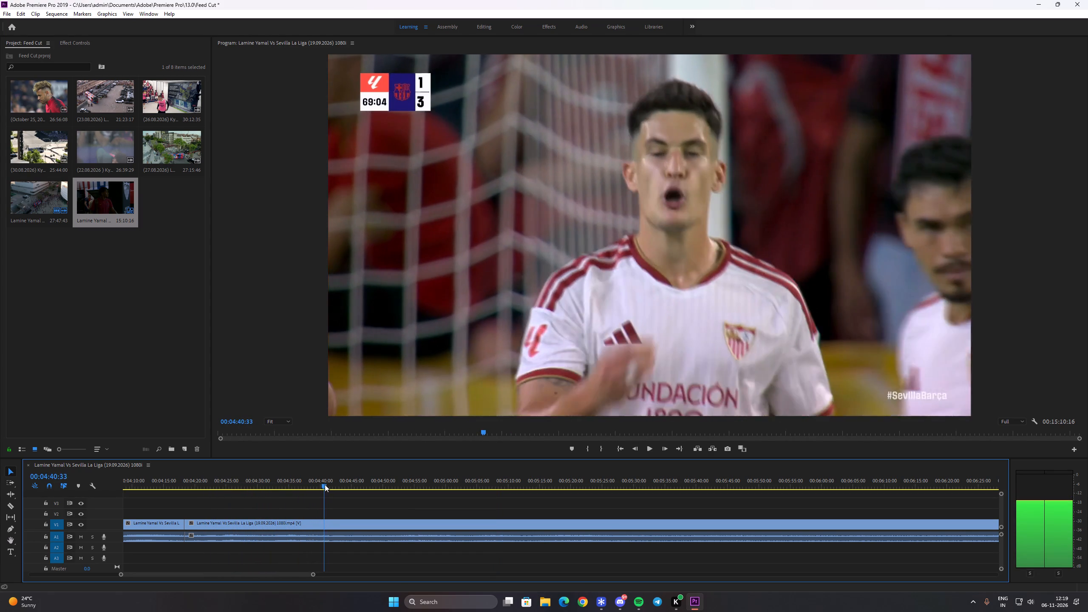
pyautogui.moveTo(325, 484); pyautogui.dragTo(324, 485)
pyautogui.press('c')
pyautogui.click(326, 521)
pyautogui.press('v')
# Remove the footage from the 00:04:40:23 cut to about 00:04:53, at the 69:17 shot of Raphinha greeting Yamal, and close the gap.
pyautogui.click(348, 524)
pyautogui.moveTo(348, 487); pyautogui.dragTo(356, 488)
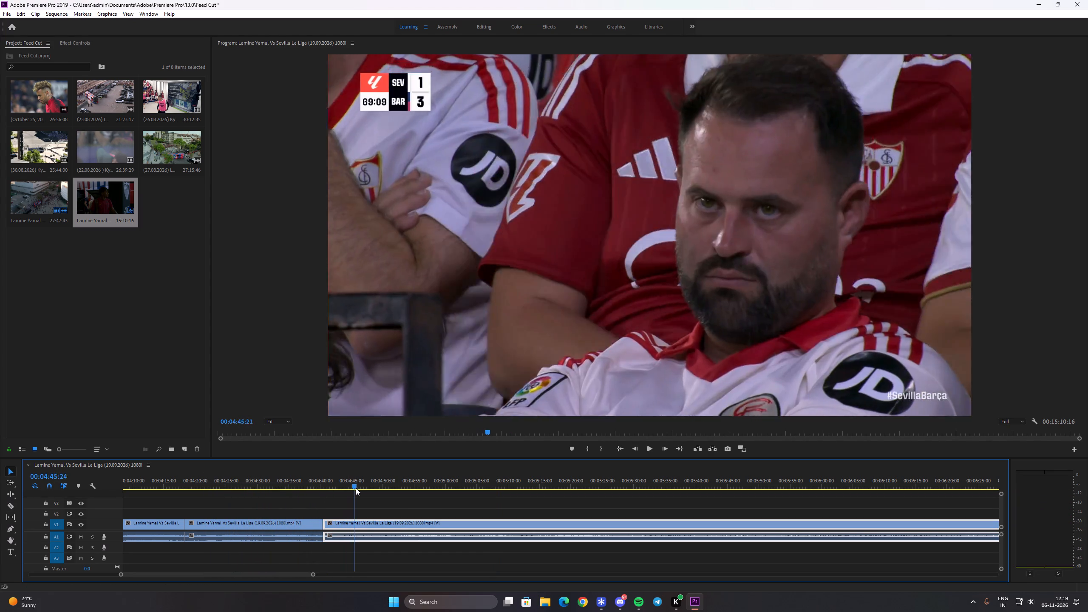
pyautogui.moveTo(356, 488); pyautogui.dragTo(403, 484)
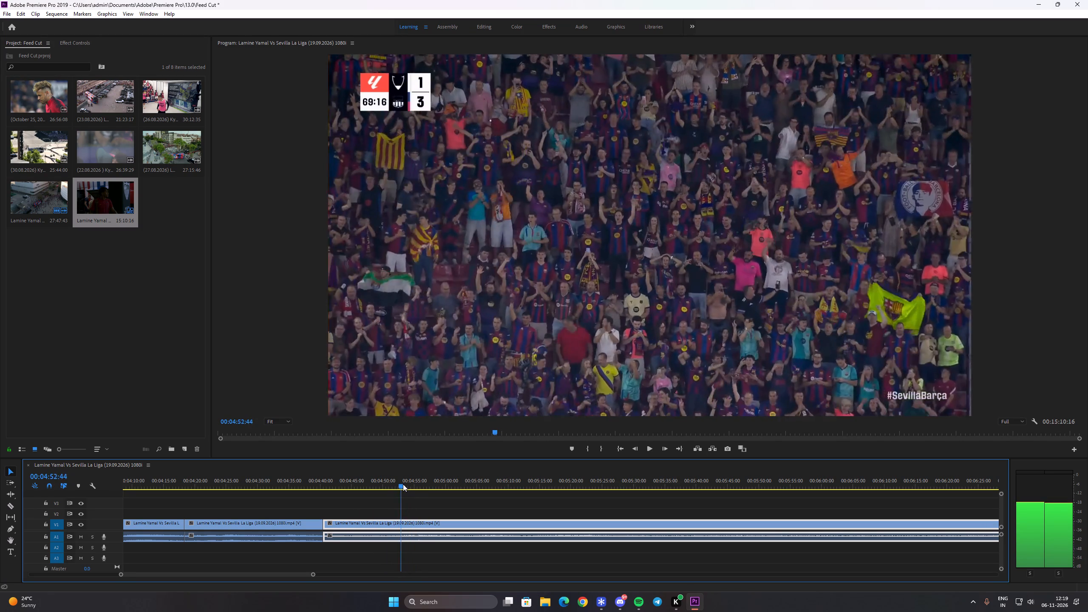
pyautogui.moveTo(403, 484); pyautogui.dragTo(404, 484)
pyautogui.press('c')
pyautogui.click(402, 523)
pyautogui.press('v')
pyautogui.hotkey('ctrl', 'x')
pyautogui.keyDown('ctrl'); pyautogui.click(386, 521); pyautogui.keyUp('ctrl')
pyautogui.hotkey('shift', 'Delete')
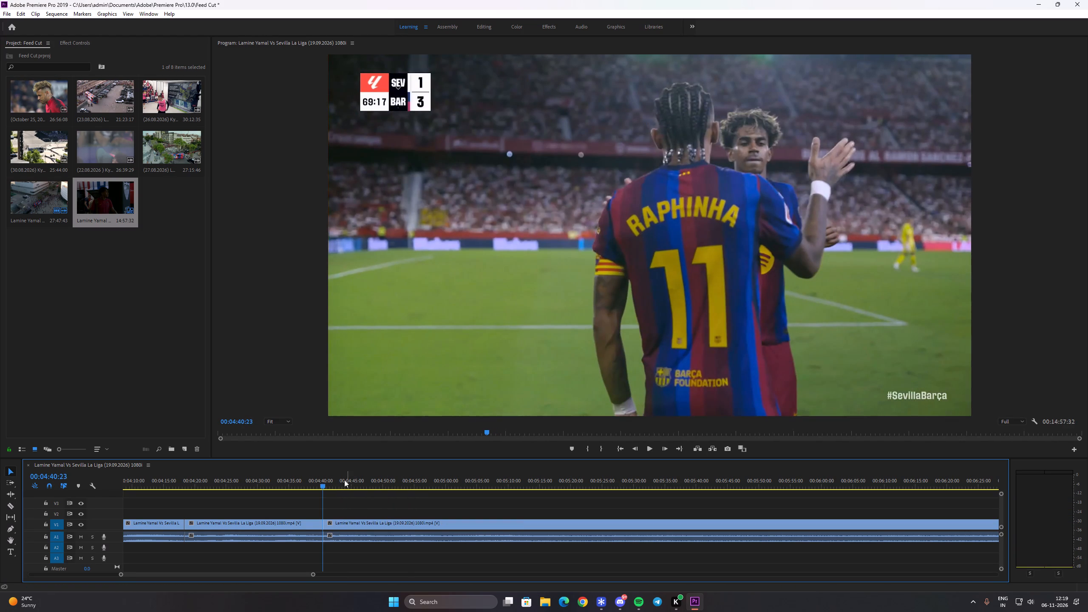
# Split the clip at 00:04:47:16, at the 69:23 La Liga logo transition.
pyautogui.moveTo(343, 479); pyautogui.dragTo(367, 485)
pyautogui.press('c')
pyautogui.click(368, 522)
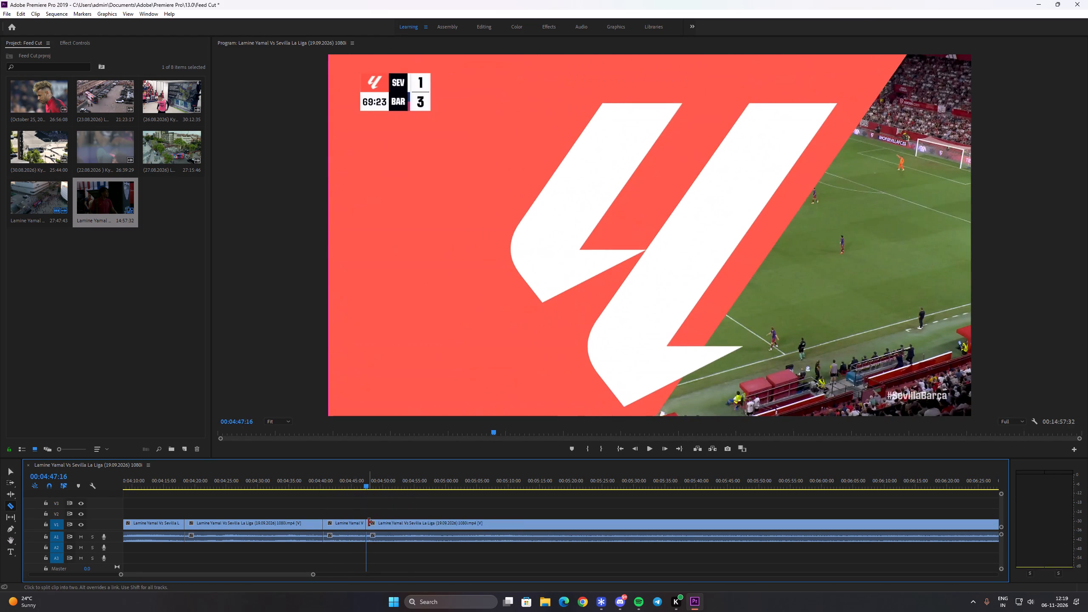
pyautogui.press('v')
# Remove the footage from the logo-transition cut at 00:04:47:16 to 00:04:59:02, at the 69:35 close shot of Raphinha's run, and close the gap.
pyautogui.click(389, 524)
pyautogui.moveTo(388, 478); pyautogui.dragTo(396, 486)
pyautogui.moveTo(390, 481); pyautogui.dragTo(408, 486)
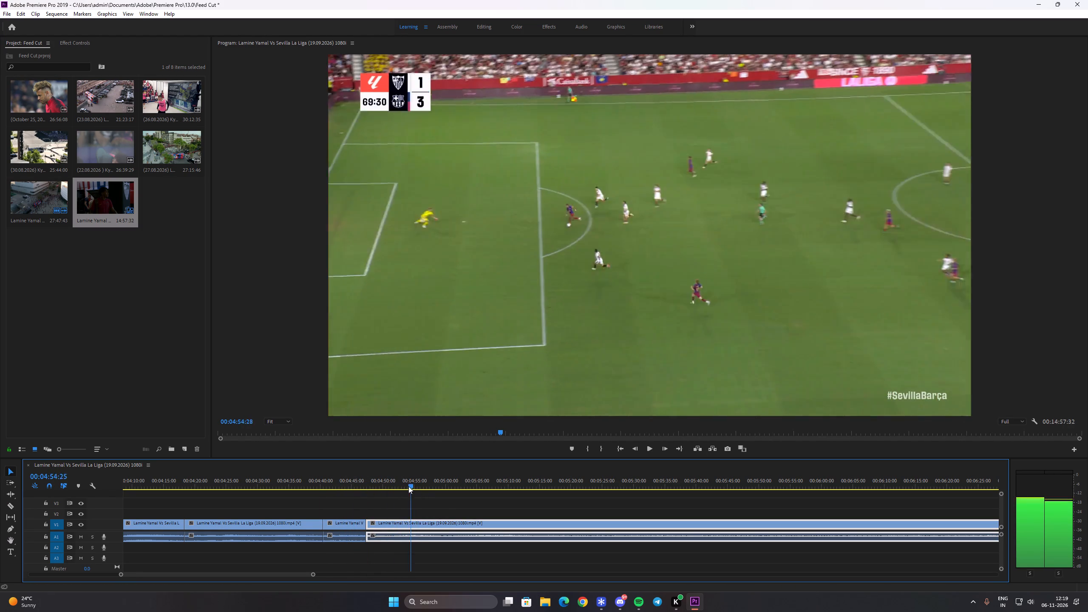
pyautogui.moveTo(408, 486); pyautogui.dragTo(403, 483)
pyautogui.press('c')
pyautogui.press('v')
pyautogui.moveTo(397, 482); pyautogui.dragTo(408, 490)
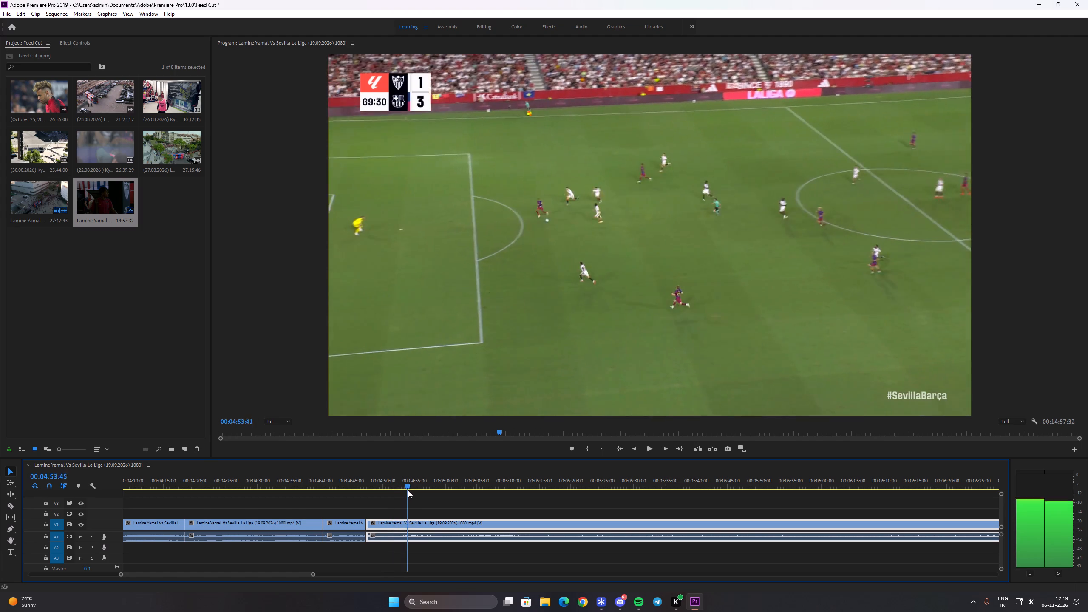
pyautogui.moveTo(408, 490); pyautogui.dragTo(440, 499)
pyautogui.press('c')
pyautogui.click(439, 523)
pyautogui.press('v')
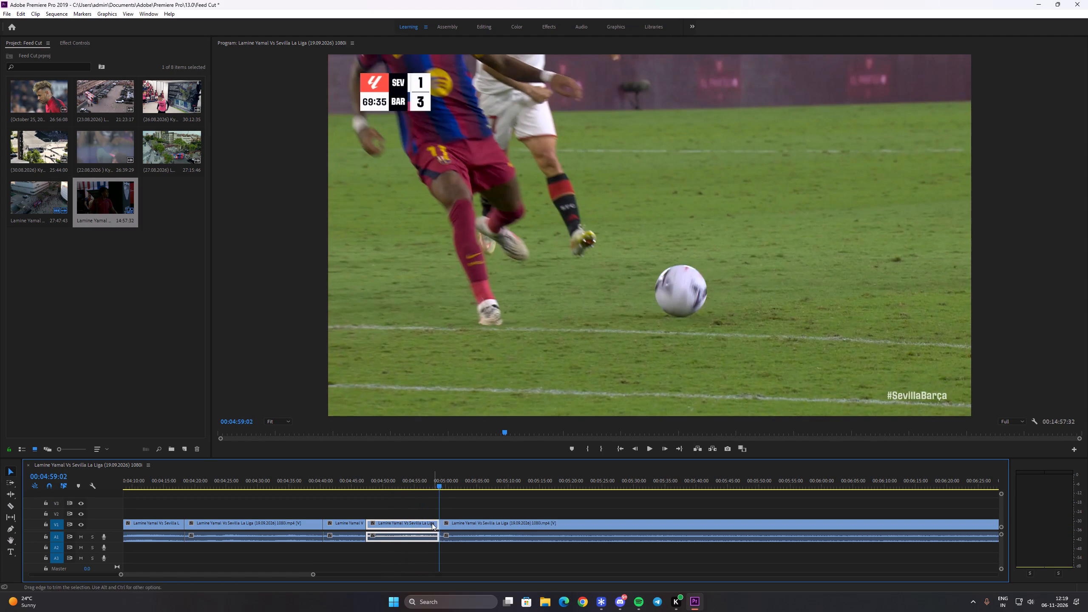
pyautogui.hotkey('ctrl', 'x')
pyautogui.keyDown('ctrl'); pyautogui.click(422, 523); pyautogui.keyUp('ctrl')
pyautogui.hotkey('shift', 'Delete')
# Split the clip at 00:05:14:12, at the 70:02 La Liga logo transition, and save the project.
pyautogui.press('space')
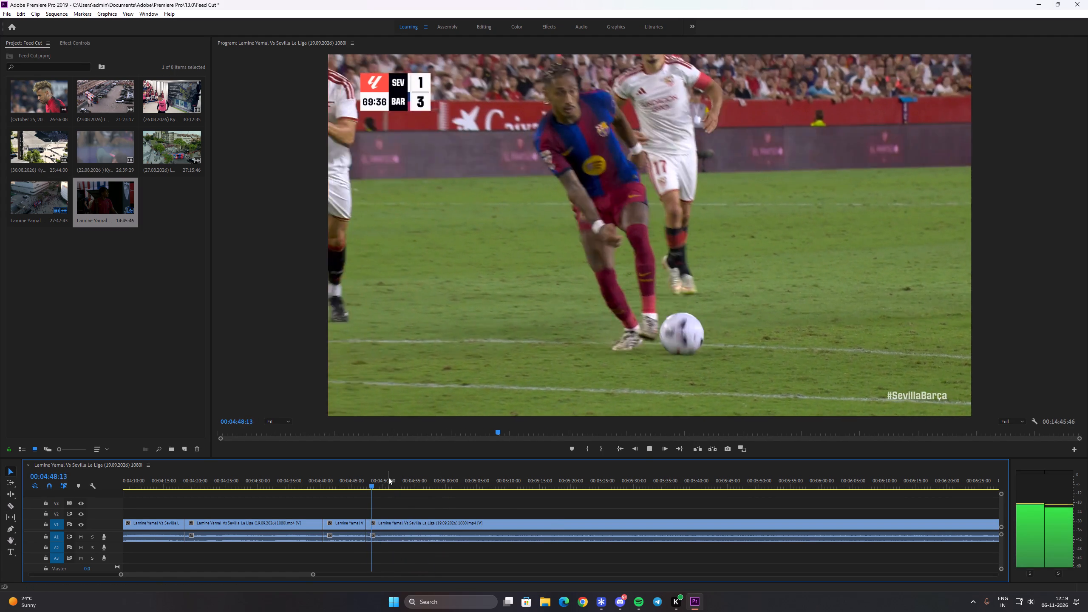
pyautogui.press('space')
pyautogui.moveTo(380, 486); pyautogui.dragTo(423, 490)
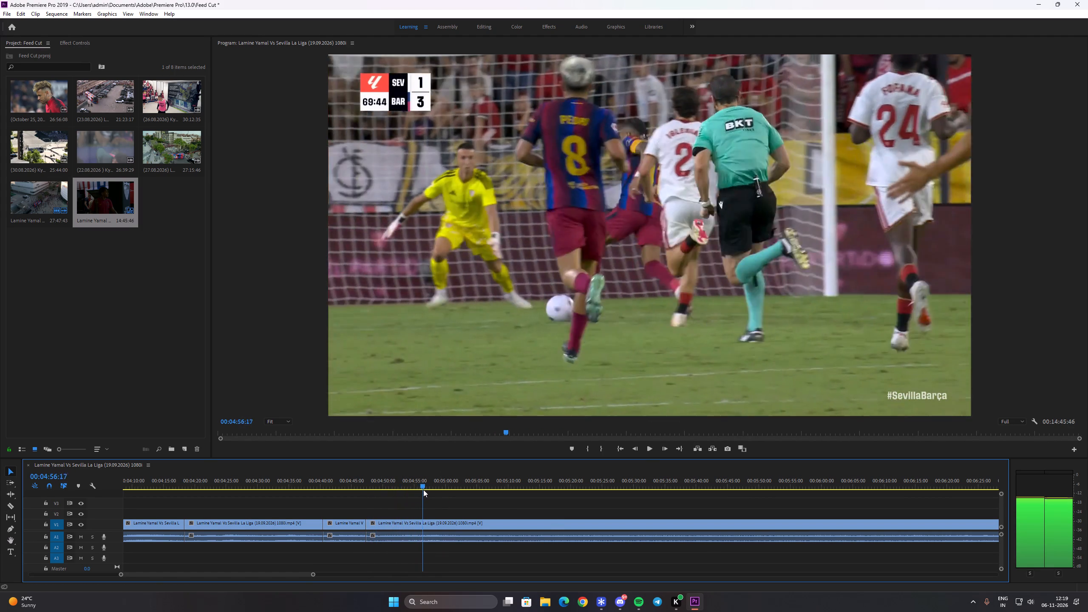
pyautogui.moveTo(423, 490); pyautogui.dragTo(501, 487)
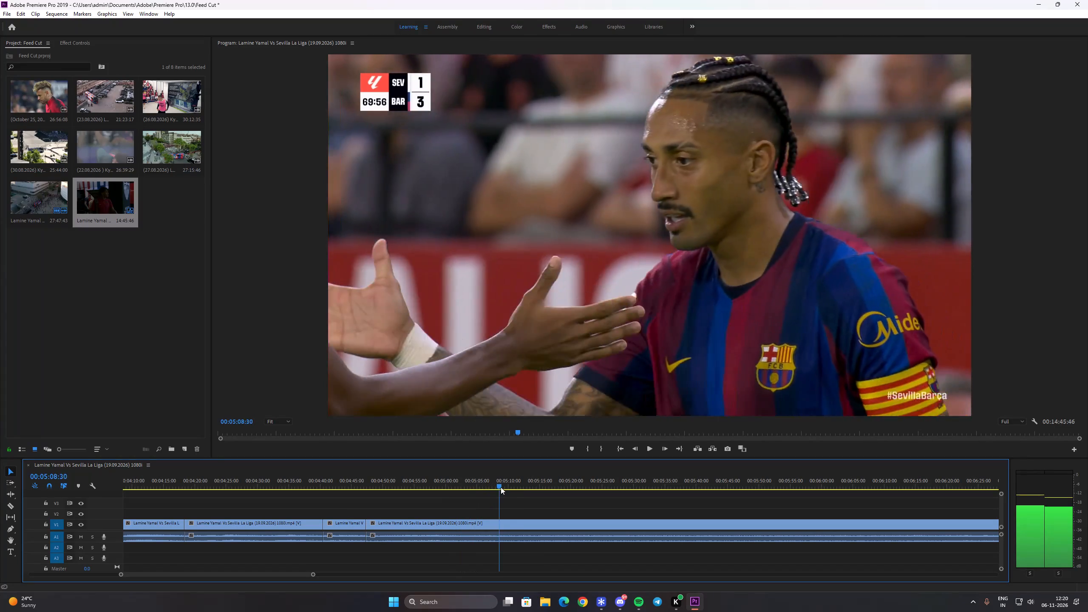
pyautogui.moveTo(501, 487); pyautogui.dragTo(535, 486)
pyautogui.press('c')
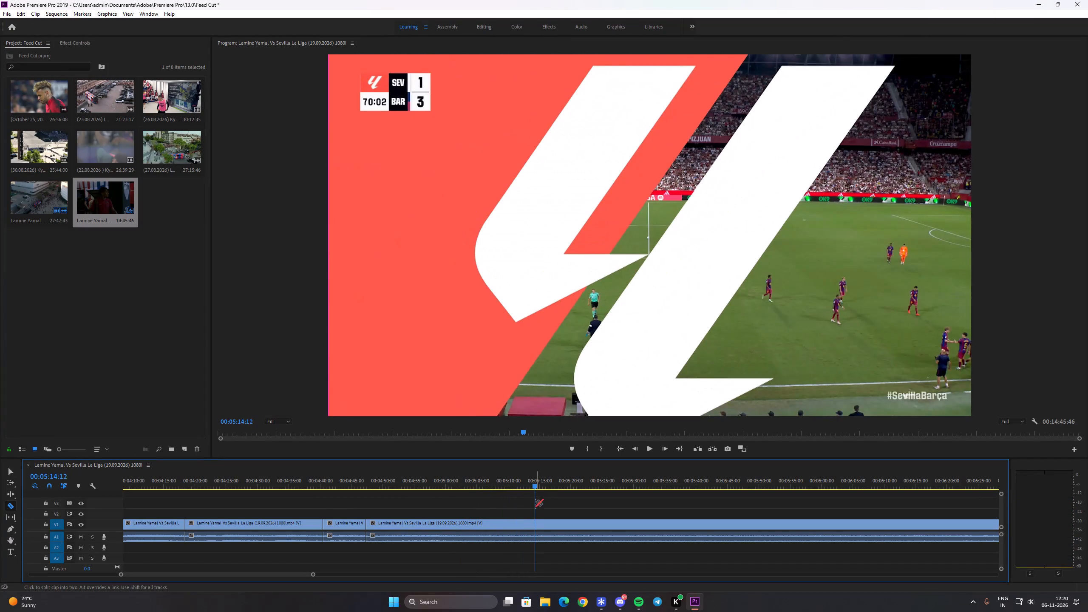
pyautogui.click(533, 521)
pyautogui.press('v')
pyautogui.click(568, 524)
pyautogui.press('space')
pyautogui.press('space')
pyautogui.moveTo(286, 574); pyautogui.dragTo(302, 577)
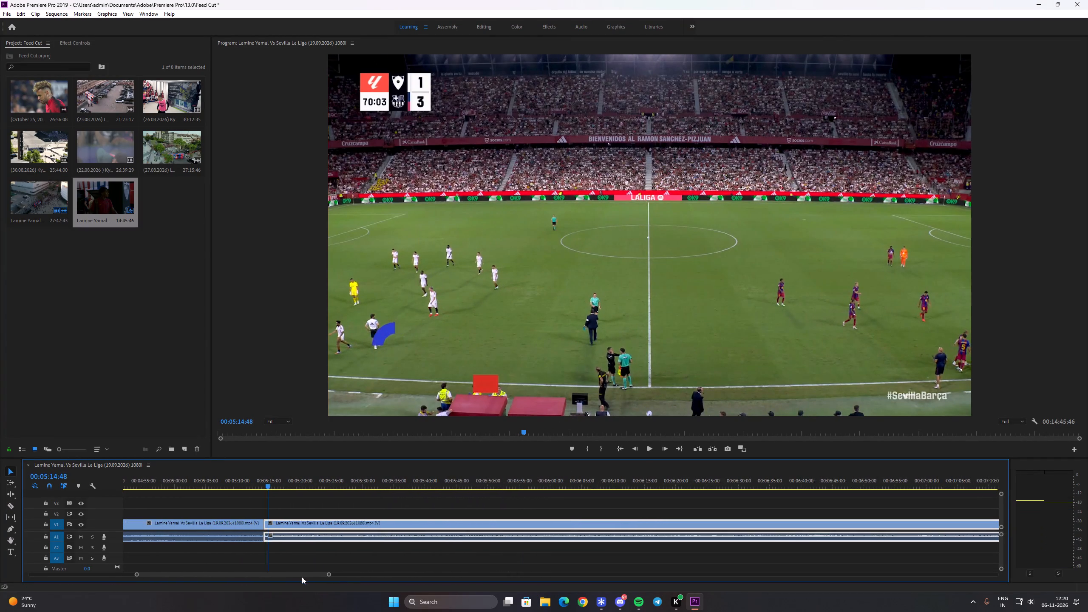
pyautogui.moveTo(302, 577); pyautogui.dragTo(306, 577)
pyautogui.hotkey('ctrl', 's')
# Remove the footage from the 00:05:14:12 cut to about 00:05:35, at the 71:09 shot of Yamal on the ball, and close the gap.
pyautogui.moveTo(203, 485); pyautogui.dragTo(241, 482)
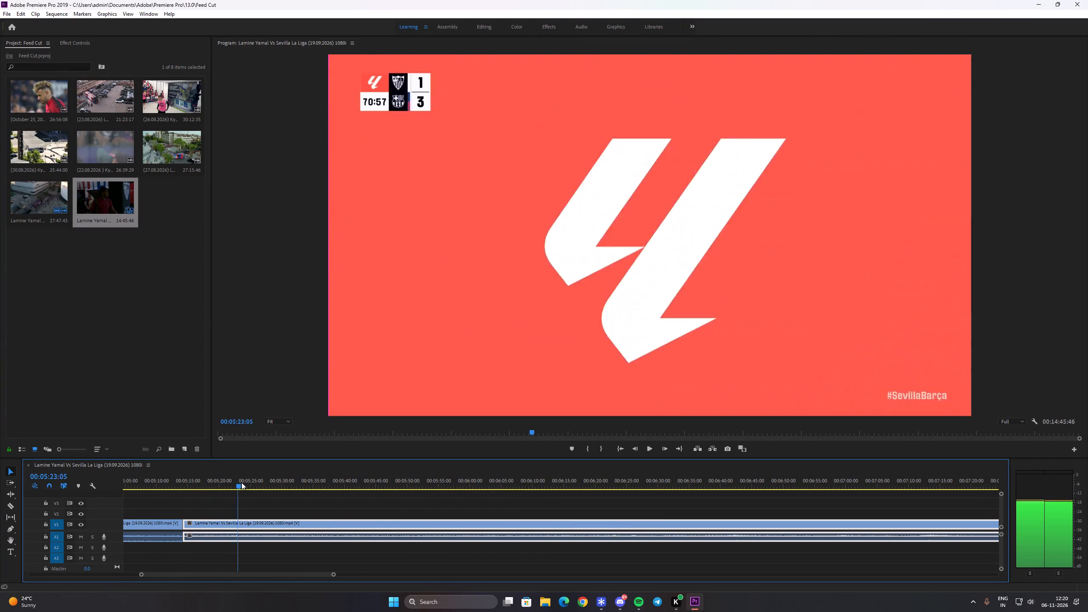
pyautogui.moveTo(241, 482); pyautogui.dragTo(347, 473)
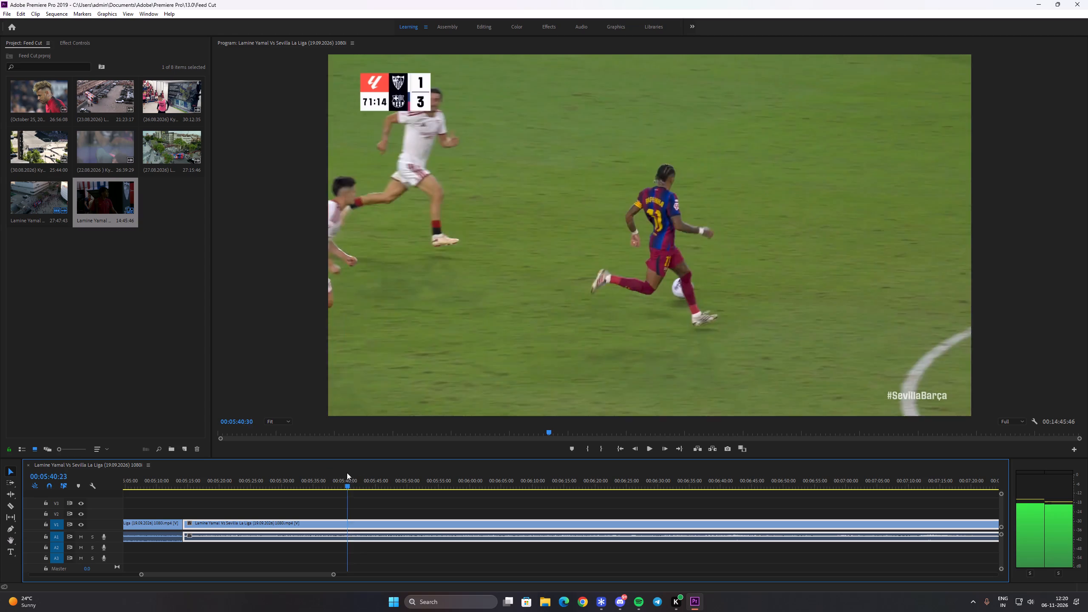
pyautogui.moveTo(347, 473); pyautogui.dragTo(315, 468)
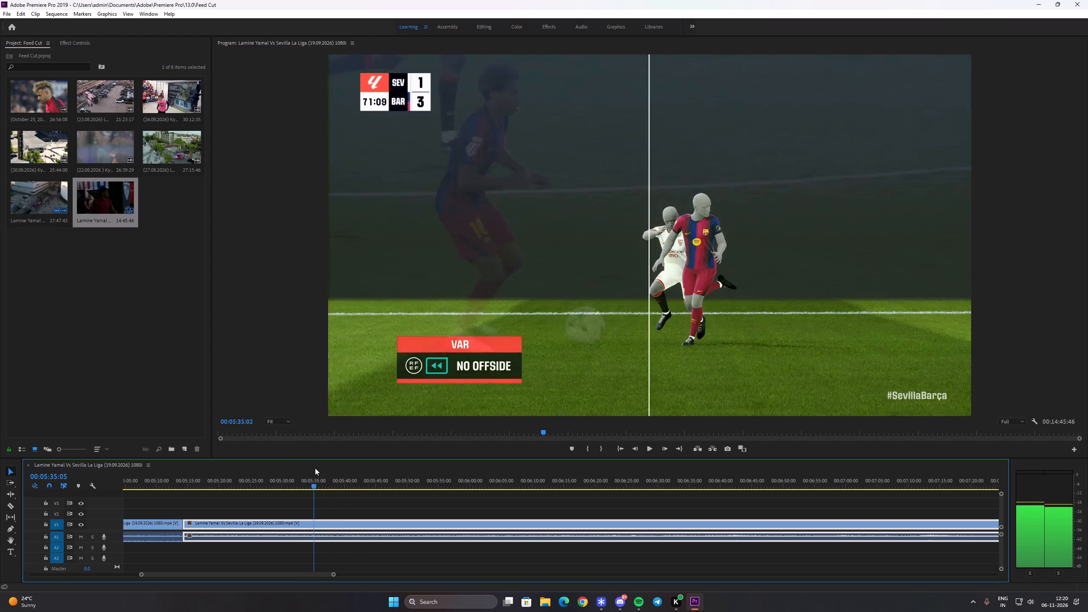
pyautogui.moveTo(315, 468); pyautogui.dragTo(316, 468)
pyautogui.press('c')
pyautogui.click(317, 521)
pyautogui.press('v')
pyautogui.hotkey('ctrl', 'x')
pyautogui.keyDown('ctrl'); pyautogui.click(306, 524); pyautogui.keyUp('ctrl')
pyautogui.hotkey('shift', 'Delete')
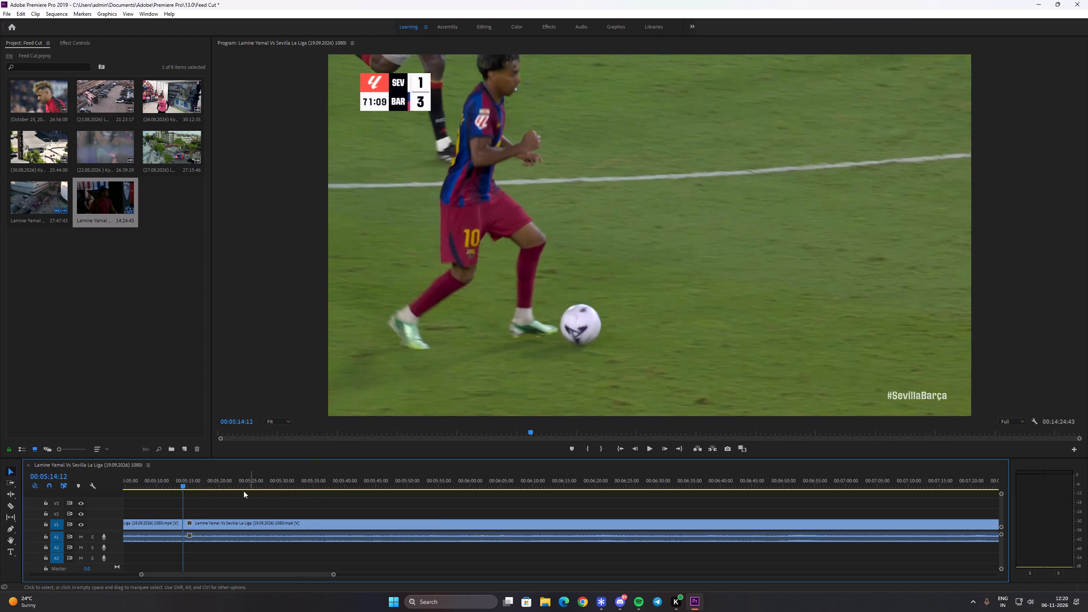
# Split the clip at 00:05:28:16, where the 71:23 shot shows the ball at the goal net.
pyautogui.moveTo(199, 483); pyautogui.dragTo(262, 498)
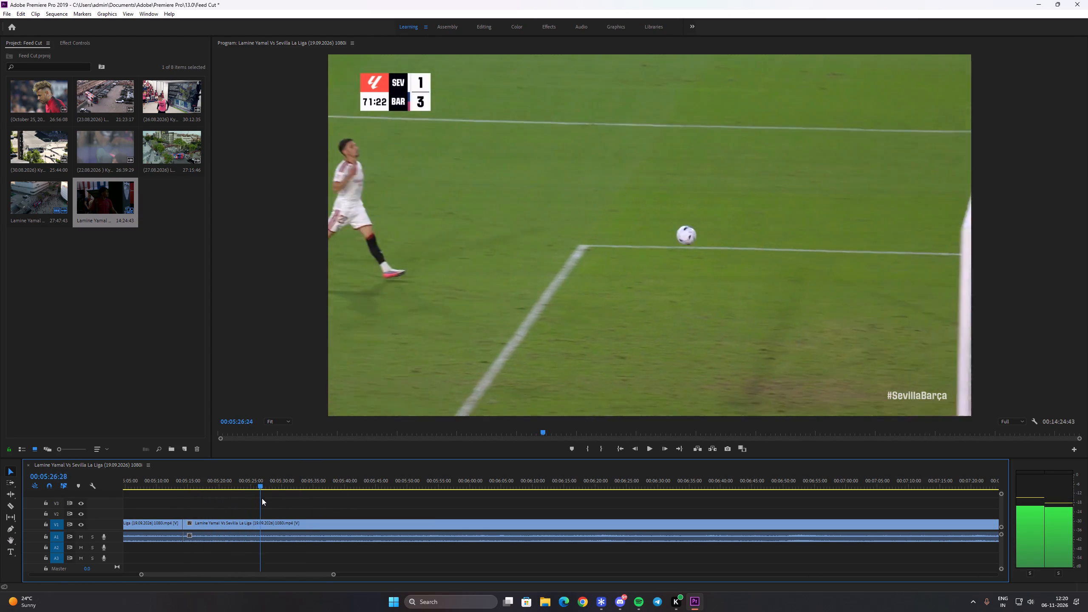
pyautogui.moveTo(262, 498); pyautogui.dragTo(272, 489)
pyautogui.press('c')
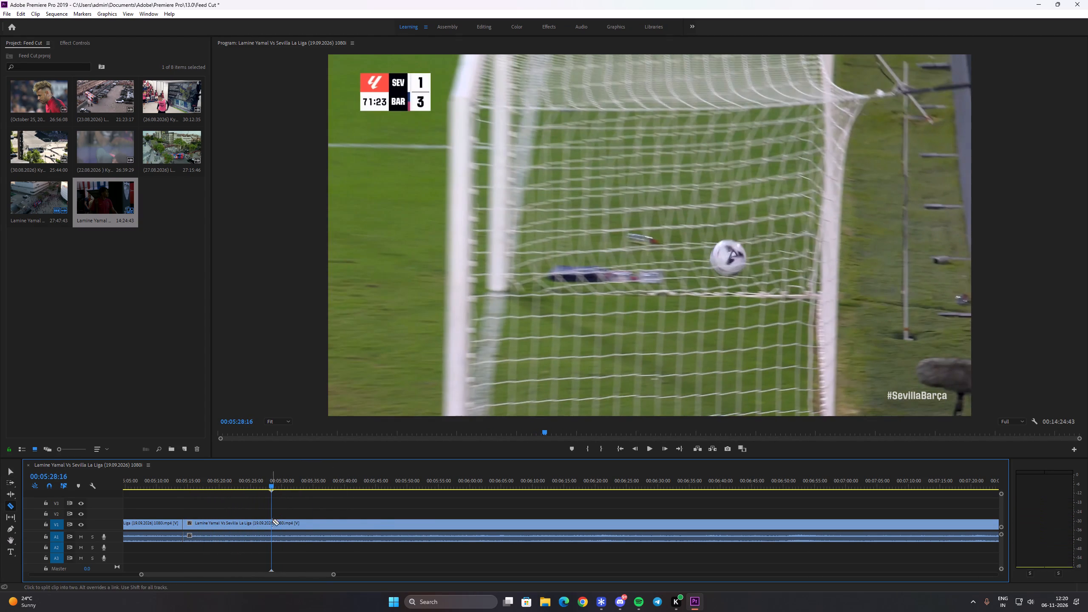
pyautogui.click(272, 521)
pyautogui.press('v')
# Remove the footage from the 00:05:28:16 cut to about 00:05:37, at the 71:33 shot of Raphinha and Yamal together, and close the gap.
pyautogui.click(294, 524)
pyautogui.press('space')
pyautogui.press('space')
pyautogui.moveTo(296, 481); pyautogui.dragTo(343, 479)
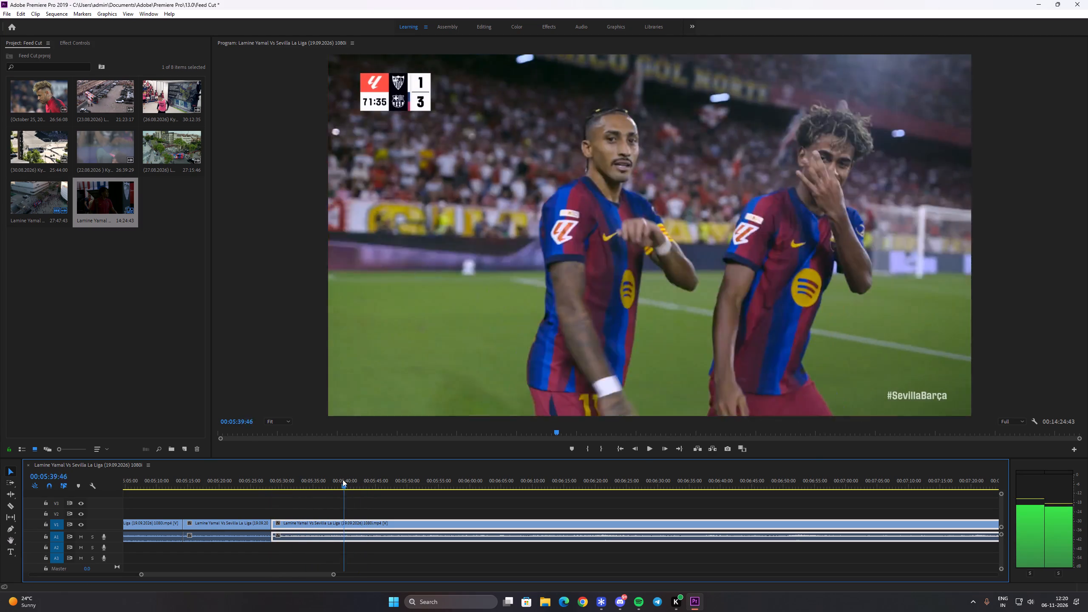
pyautogui.moveTo(343, 479); pyautogui.dragTo(331, 482)
pyautogui.press('c')
pyautogui.click(327, 521)
pyautogui.press('v')
pyautogui.hotkey('ctrl', 'x')
pyautogui.keyDown('ctrl'); pyautogui.click(317, 524); pyautogui.keyUp('ctrl')
pyautogui.hotkey('shift', 'Delete')
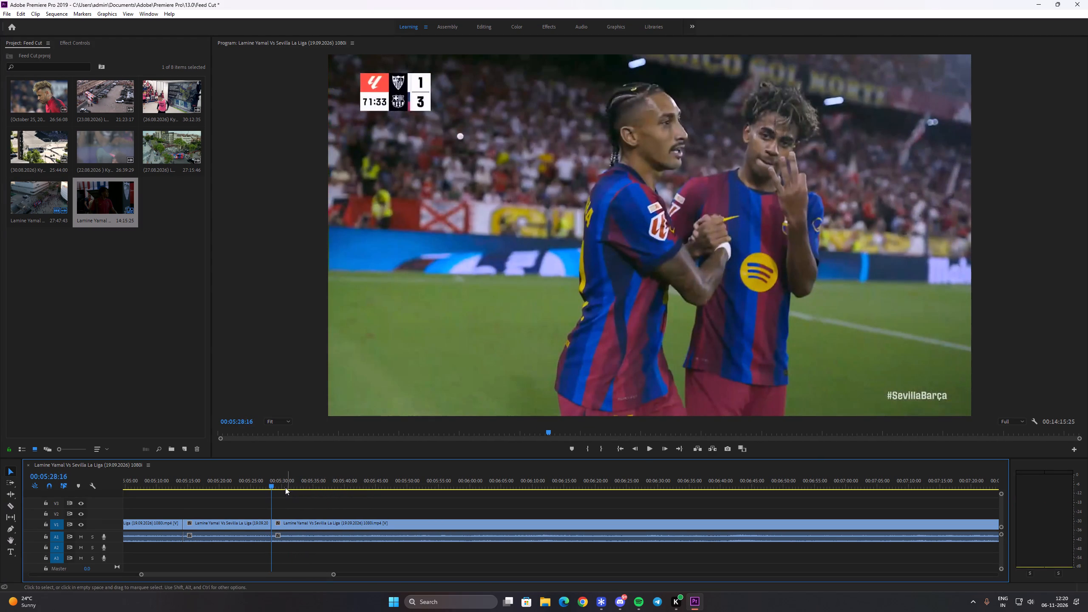
# Split the clip at 00:05:32:13, at the 71:37 La Liga logo transition.
pyautogui.moveTo(290, 484); pyautogui.dragTo(297, 489)
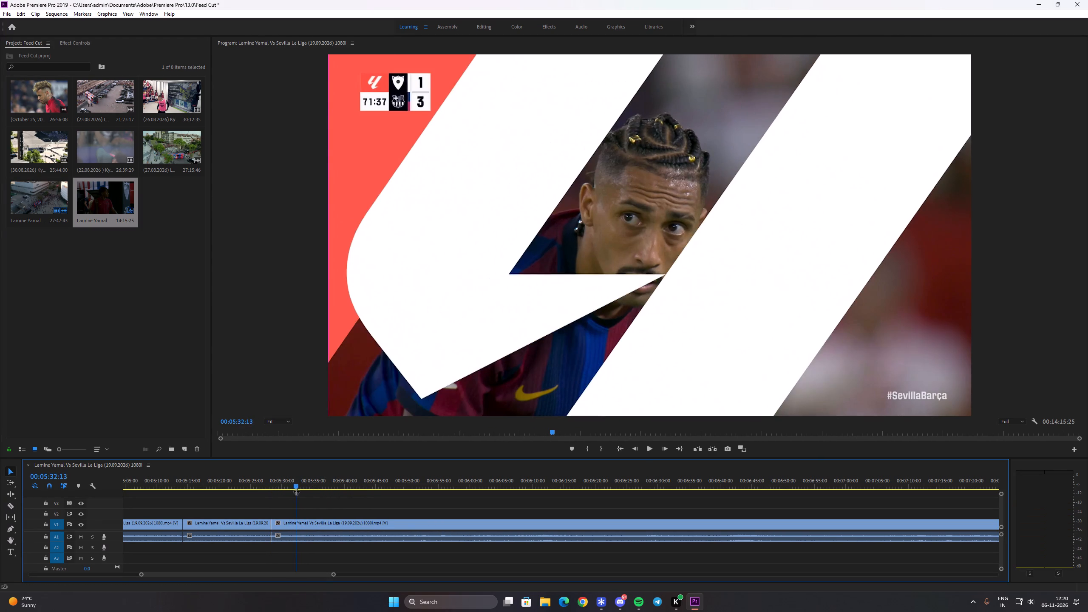
pyautogui.press('c')
pyautogui.click(295, 522)
pyautogui.press('v')
# Remove the footage from the 00:05:32:13 cut to about 00:06:12, at the close-up of Yamal bending over around 77:36, and close the gap.
pyautogui.click(323, 525)
pyautogui.moveTo(313, 478); pyautogui.dragTo(388, 487)
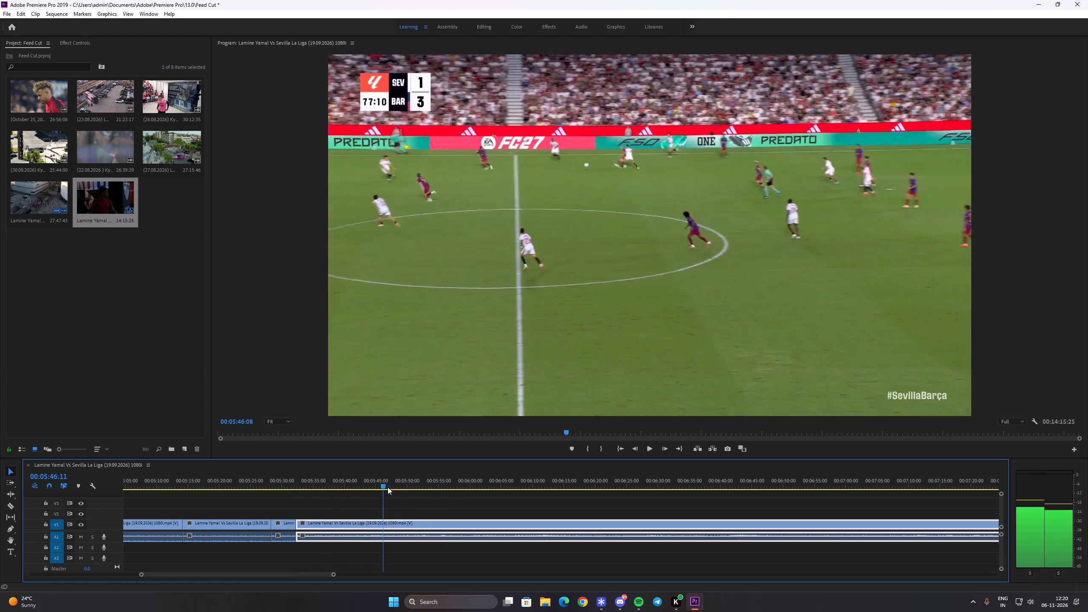
pyautogui.moveTo(388, 487); pyautogui.dragTo(539, 496)
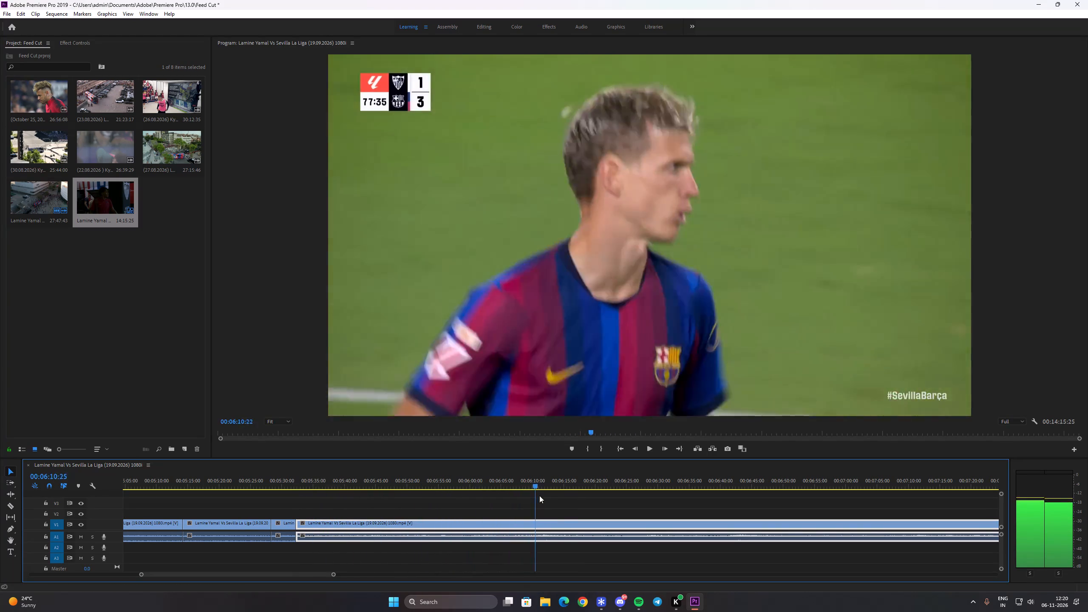
pyautogui.moveTo(539, 496); pyautogui.dragTo(548, 497)
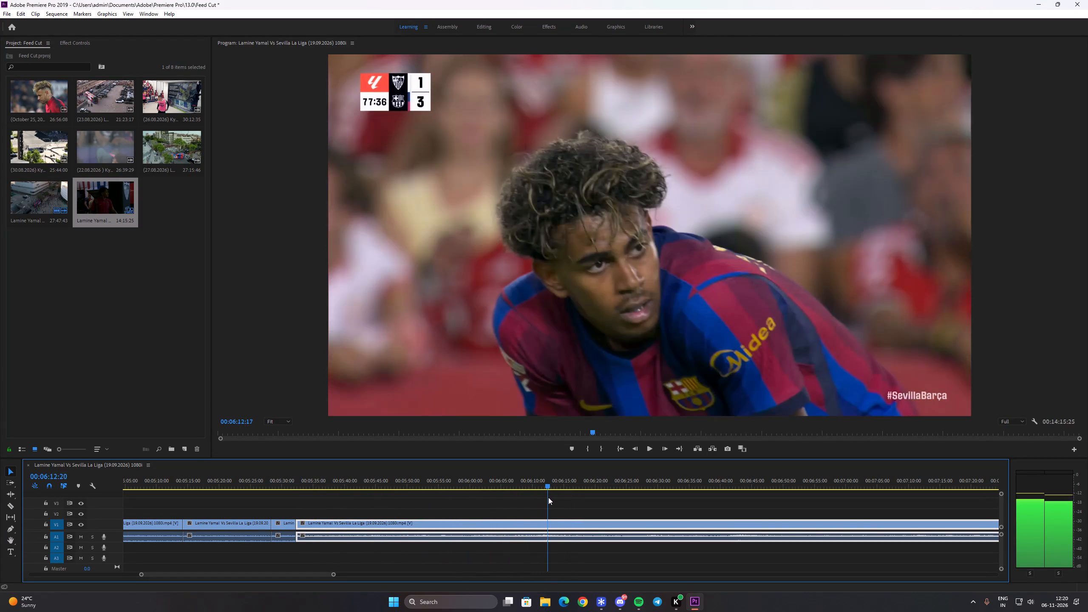
pyautogui.moveTo(548, 497); pyautogui.dragTo(549, 497)
pyautogui.press('c')
pyautogui.click(547, 524)
pyautogui.press('v')
pyautogui.hotkey('ctrl', 'x')
pyautogui.keyDown('ctrl'); pyautogui.click(534, 525); pyautogui.keyUp('ctrl')
pyautogui.hotkey('shift', 'Delete')
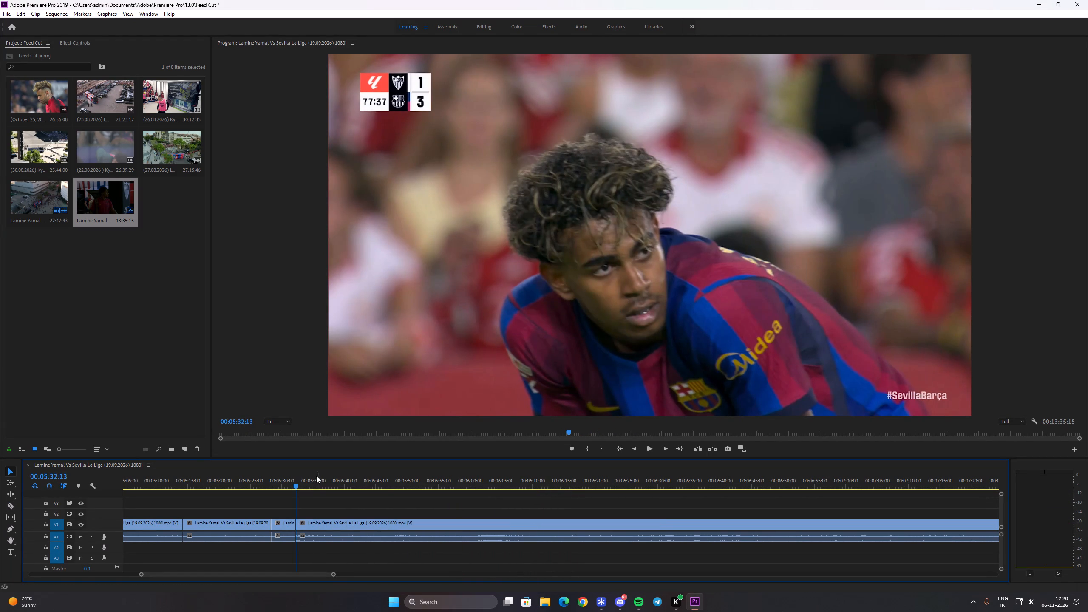
# Split the clip at 00:05:34:48, at 77:39, where another player passes in front of Yamal.
pyautogui.moveTo(309, 481); pyautogui.dragTo(314, 488)
pyautogui.press('c')
pyautogui.click(312, 521)
pyautogui.press('v')
# Remove the footage from the 00:05:34:48 cut to 00:05:57:27, at the 82:00 wide shot of the attack, and close the gap.
pyautogui.click(331, 523)
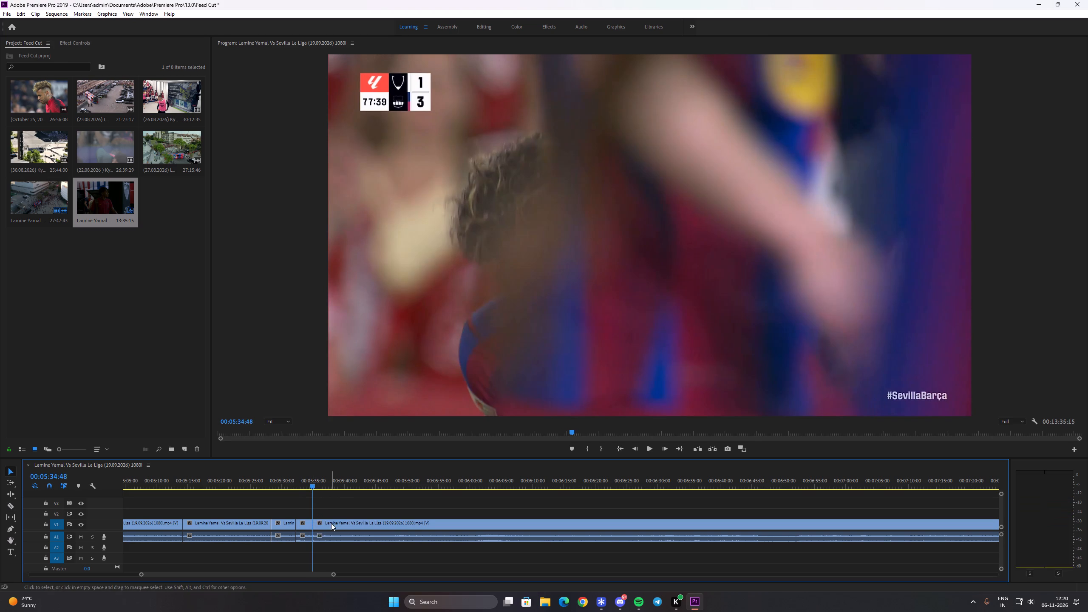
pyautogui.moveTo(331, 483); pyautogui.dragTo(383, 486)
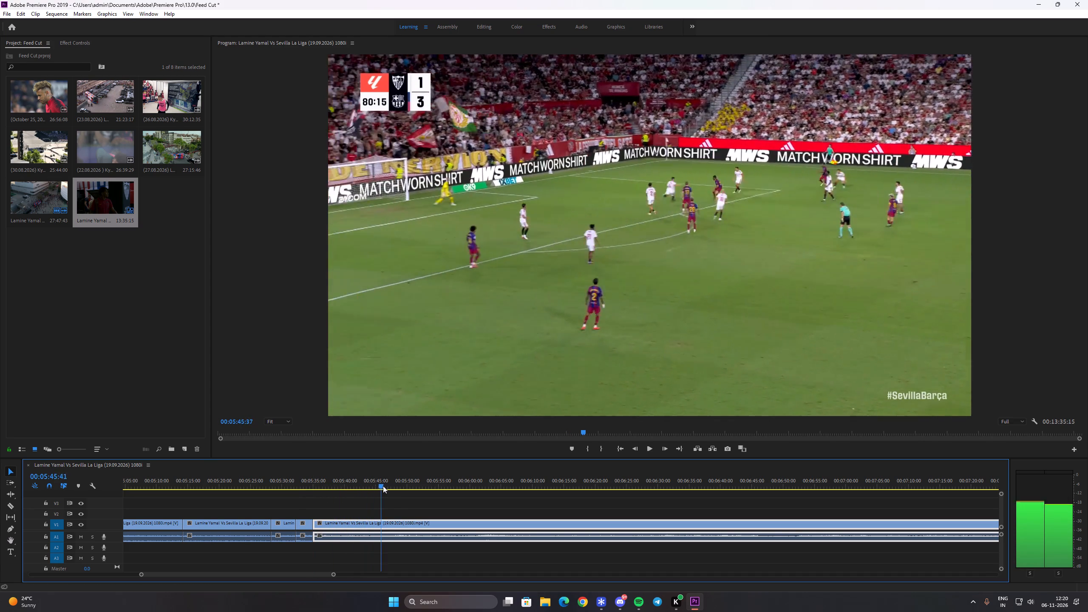
pyautogui.moveTo(383, 486); pyautogui.dragTo(472, 485)
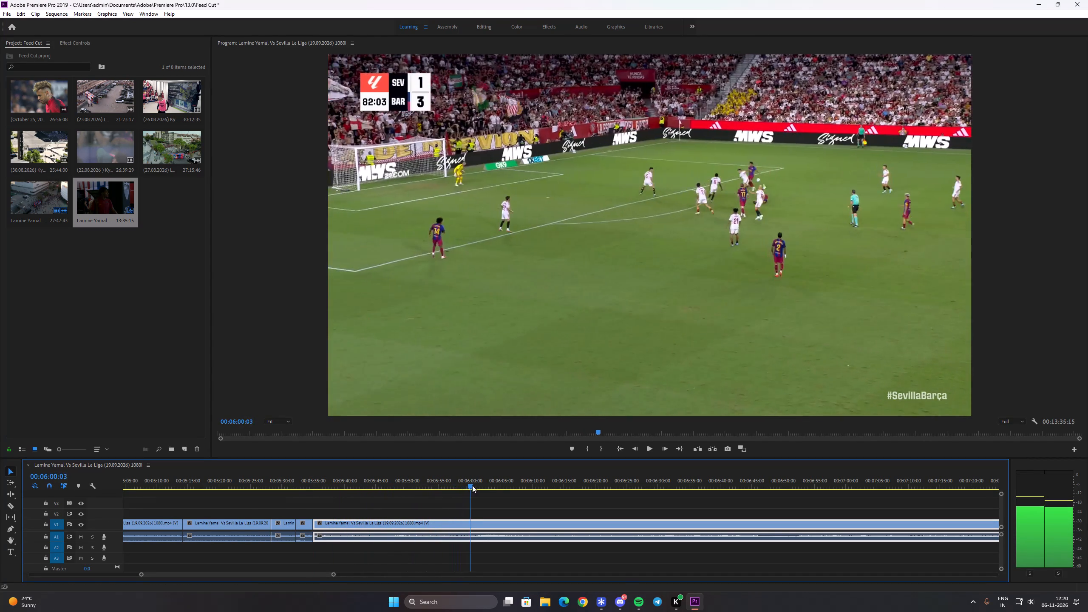
pyautogui.moveTo(472, 485); pyautogui.dragTo(463, 479)
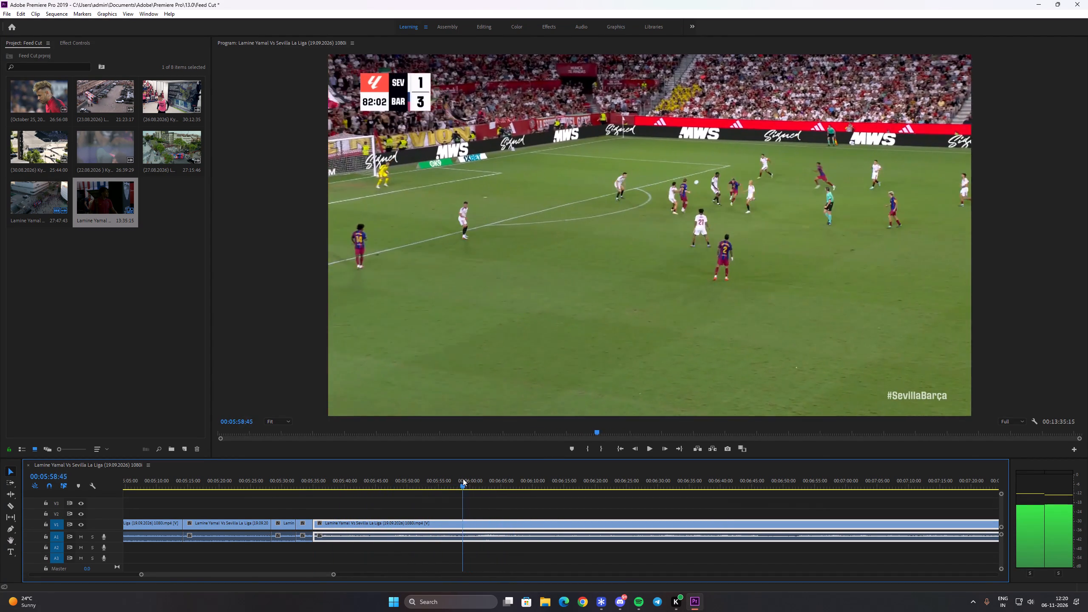
pyautogui.moveTo(463, 479); pyautogui.dragTo(455, 476)
pyautogui.press('c')
pyautogui.click(451, 519)
pyautogui.press('v')
pyautogui.press('c')
pyautogui.click(453, 521)
pyautogui.press('v')
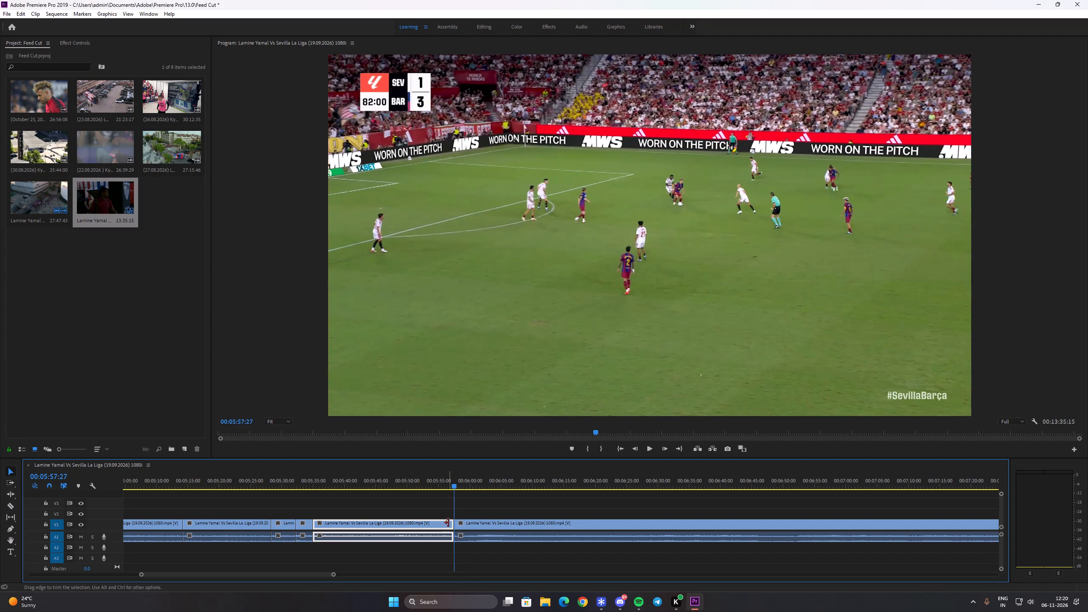
pyautogui.hotkey('ctrl', 'x')
pyautogui.keyDown('ctrl'); pyautogui.click(445, 523); pyautogui.keyUp('ctrl')
pyautogui.hotkey('shift', 'Delete')
# Split the clip at about 00:05:47, after the shot of Yamal on the ground, where the 82:14 Sevilla player close-up comes in.
pyautogui.press('space')
pyautogui.press('space')
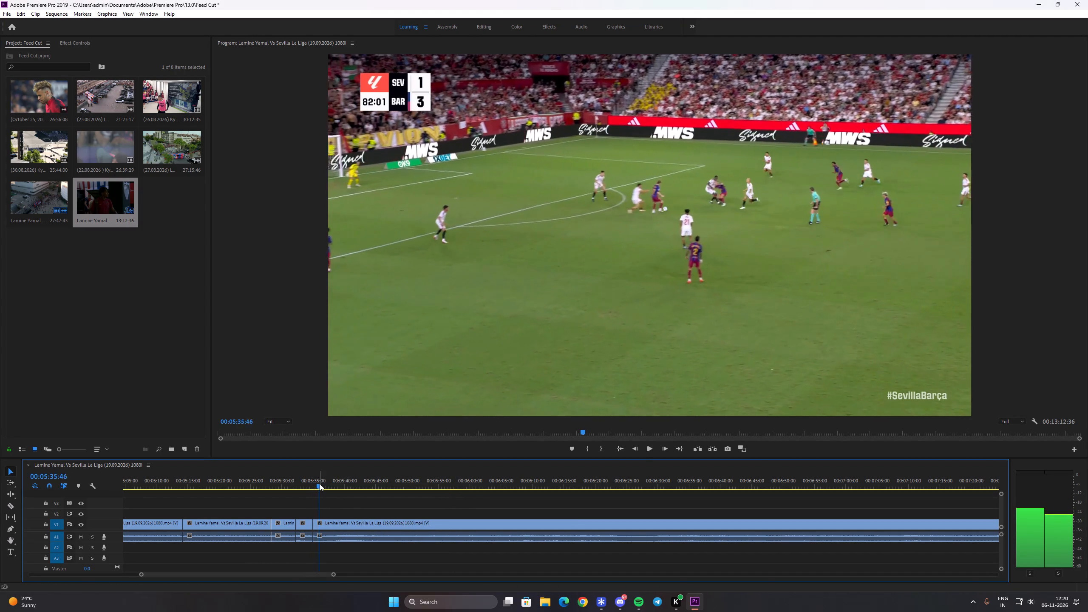
pyautogui.moveTo(319, 484); pyautogui.dragTo(370, 482)
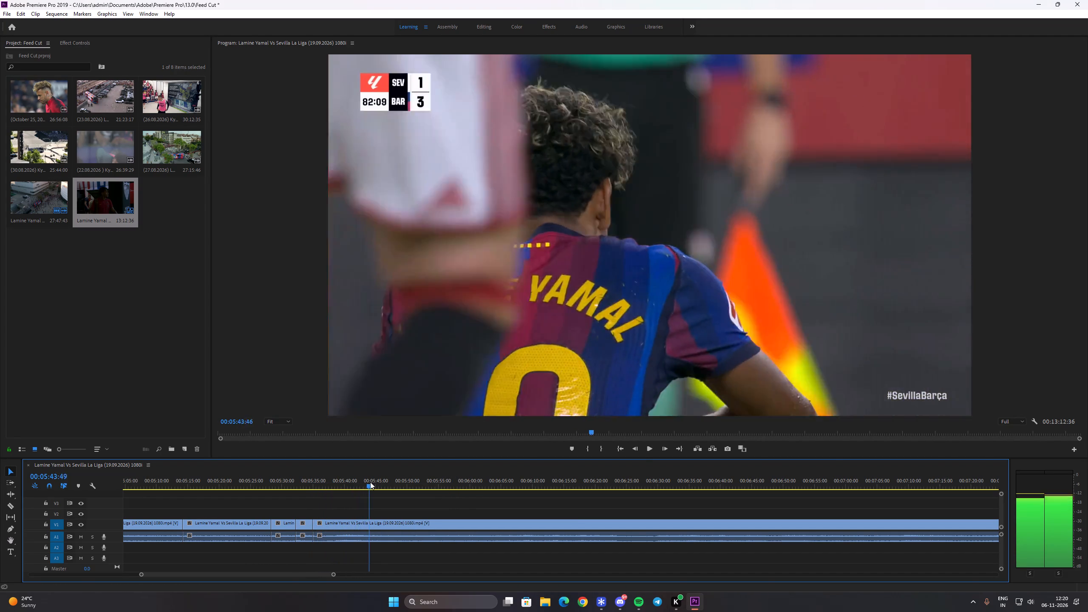
pyautogui.moveTo(370, 482); pyautogui.dragTo(396, 484)
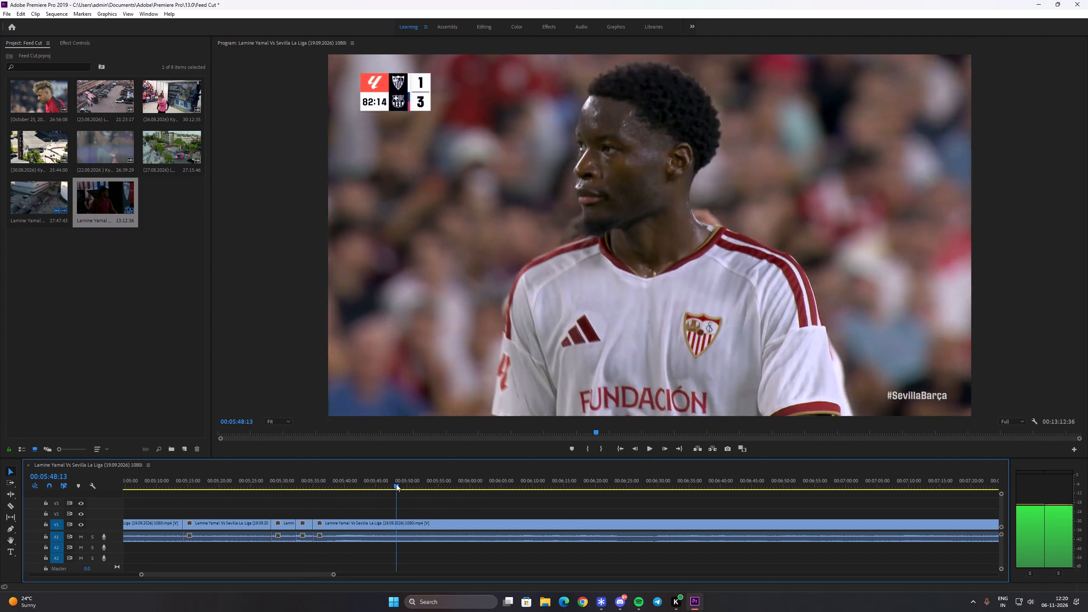
pyautogui.moveTo(396, 484); pyautogui.dragTo(393, 485)
pyautogui.press('c')
pyautogui.click(395, 524)
pyautogui.press('v')
# Remove the footage from the Sevilla player close-up cut to 00:05:54:18, at the 82:20 high-angle shot, and close the gap.
pyautogui.click(405, 524)
pyautogui.moveTo(406, 481); pyautogui.dragTo(416, 487)
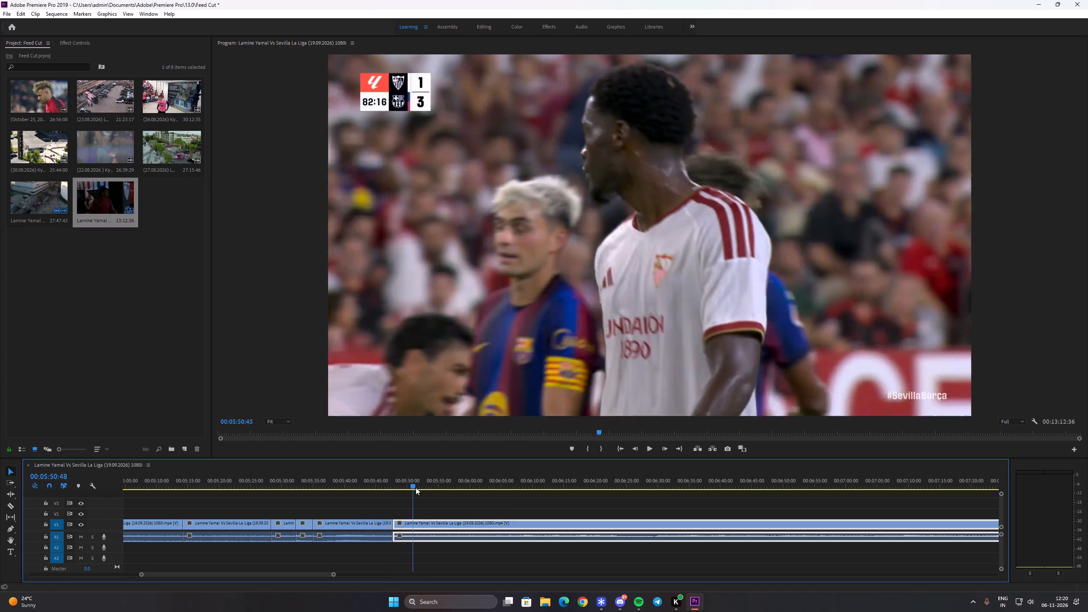
pyautogui.moveTo(416, 487); pyautogui.dragTo(436, 499)
pyautogui.press('c')
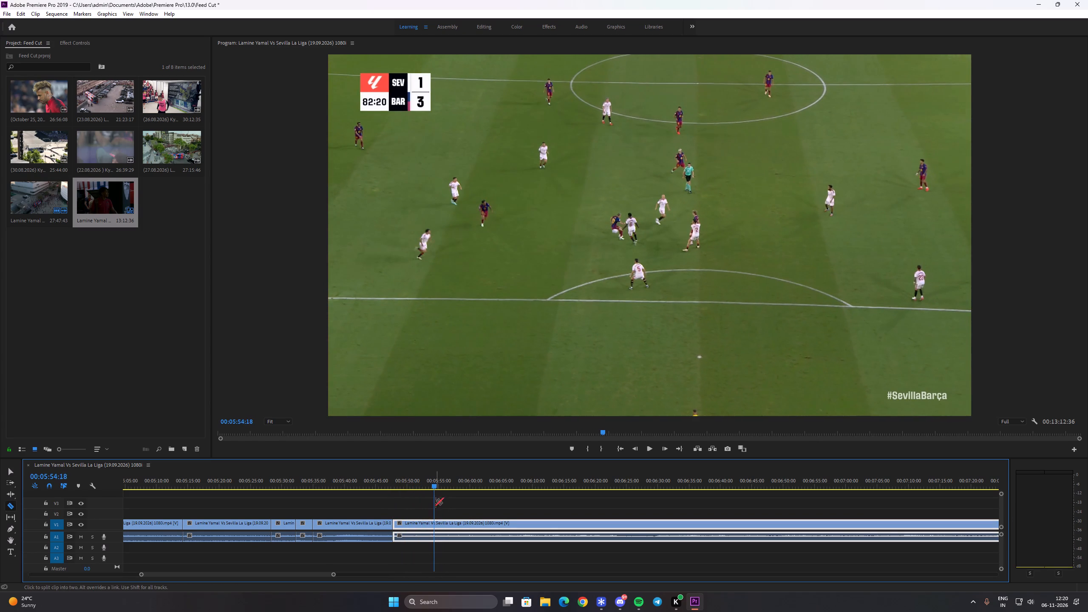
pyautogui.click(433, 527)
pyautogui.press('v')
pyautogui.hotkey('ctrl', 'x')
pyautogui.keyDown('ctrl'); pyautogui.click(425, 524); pyautogui.keyUp('ctrl')
pyautogui.hotkey('shift', 'Delete')
# Split the clip at 00:05:51:43, at the 82:24 La Liga logo transition, and save the project.
pyautogui.press('space')
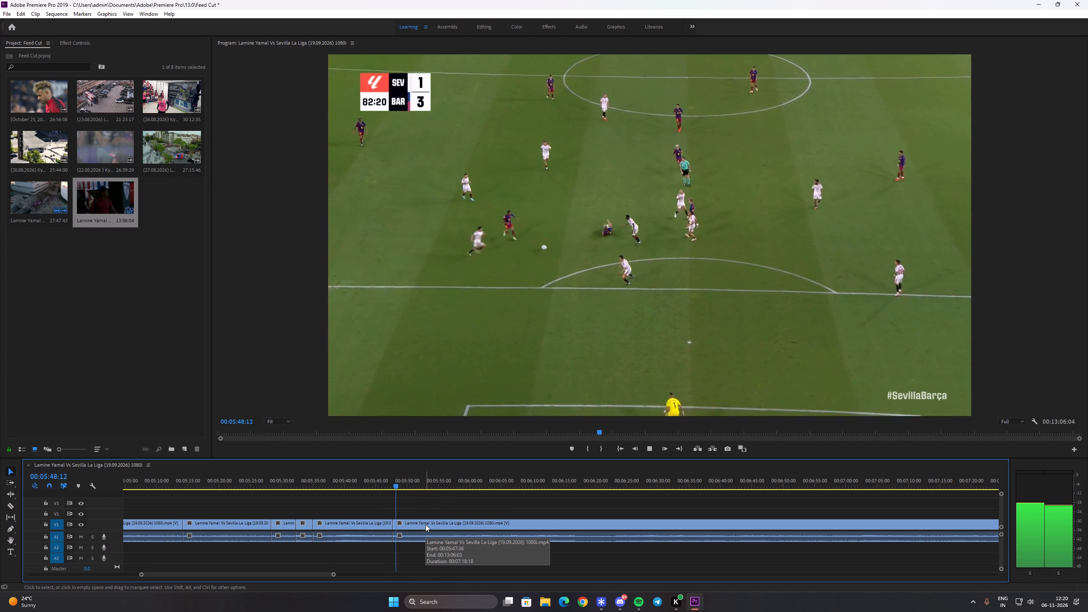
pyautogui.press('space')
pyautogui.moveTo(404, 484); pyautogui.dragTo(433, 492)
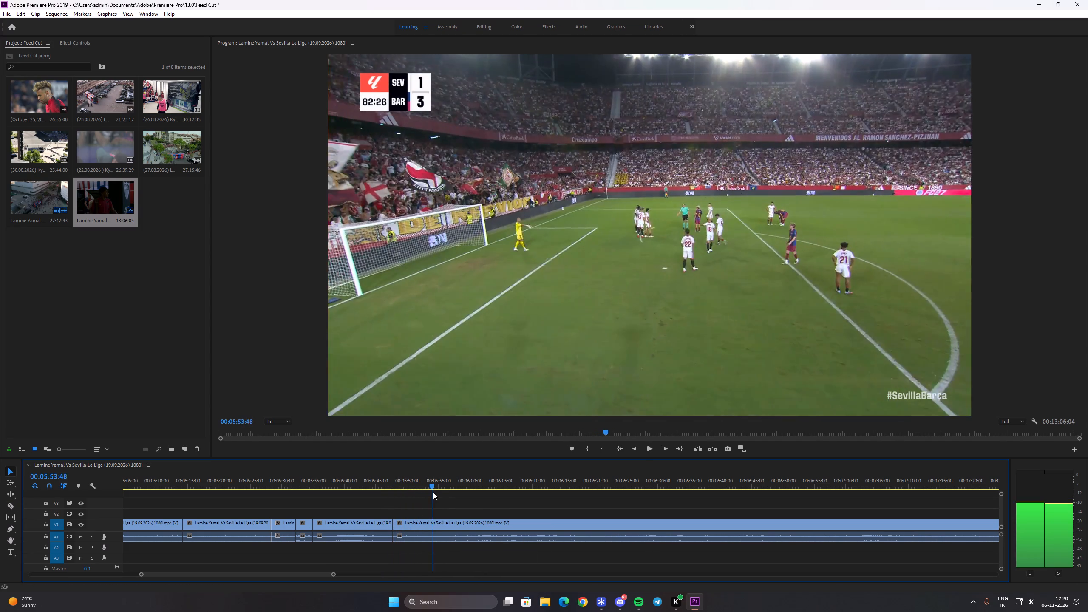
pyautogui.moveTo(433, 492); pyautogui.dragTo(419, 488)
pyautogui.press('c')
pyautogui.click(419, 521)
pyautogui.press('v')
pyautogui.click(442, 524)
pyautogui.press('space')
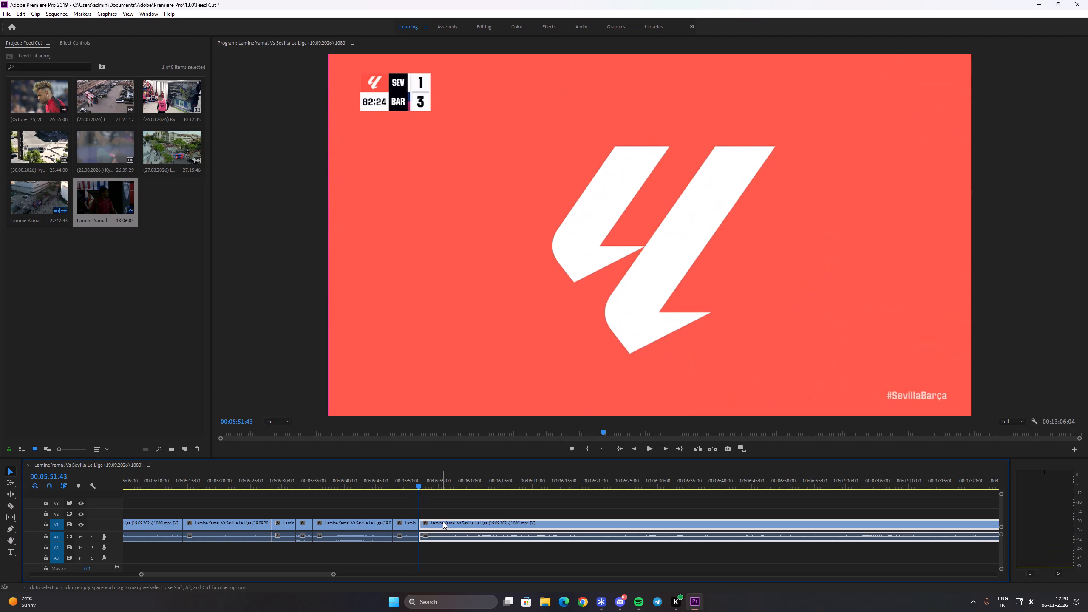
pyautogui.press('space')
pyautogui.moveTo(309, 574); pyautogui.dragTo(321, 578)
pyautogui.hotkey('ctrl', 's')
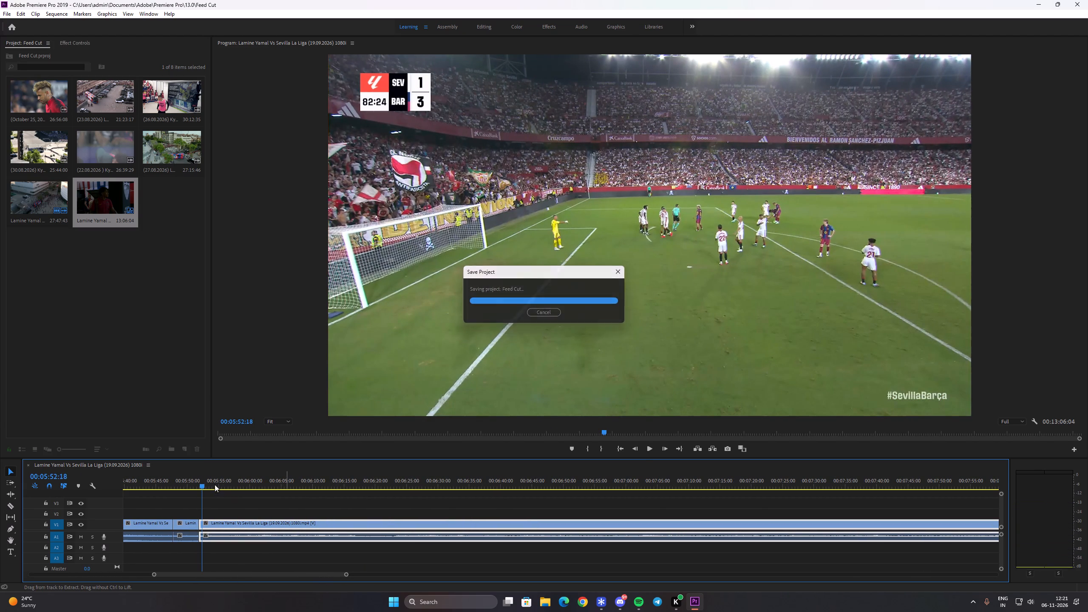
# Remove the footage from the 00:05:51:43 cut to 00:06:27:24, at the 82:59 close-up of Yamal and his teammate, and close the gap.
pyautogui.moveTo(215, 484); pyautogui.dragTo(311, 494)
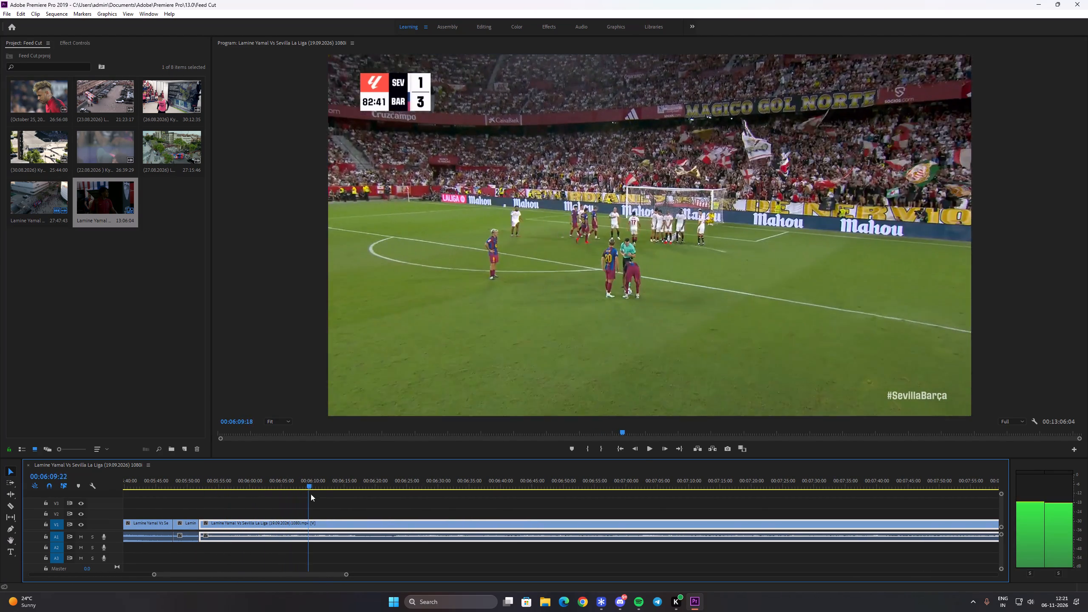
pyautogui.moveTo(311, 494); pyautogui.dragTo(426, 493)
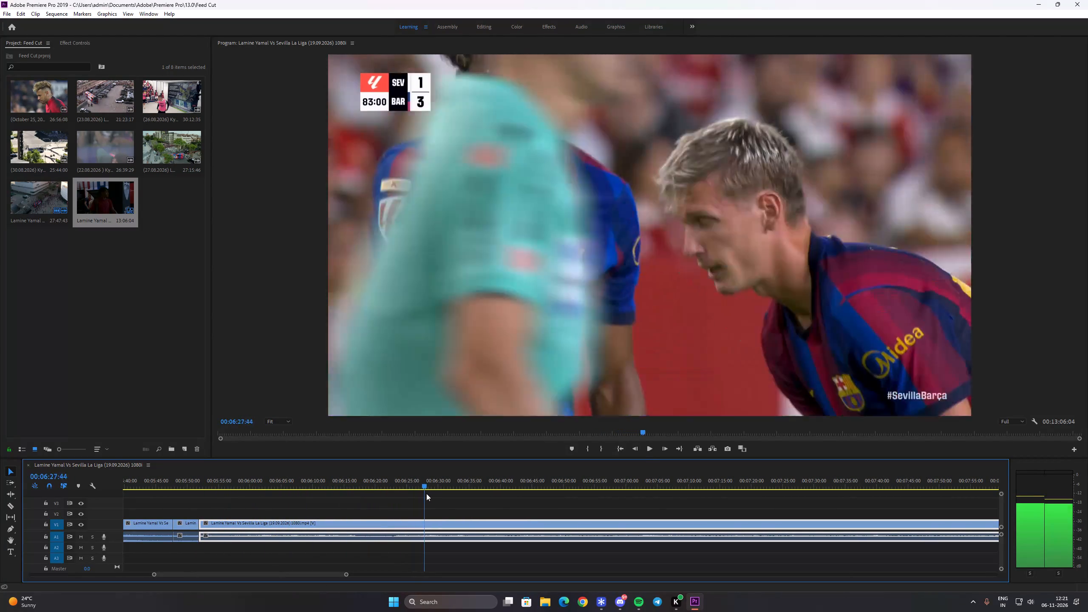
pyautogui.moveTo(426, 493); pyautogui.dragTo(423, 496)
pyautogui.press('c')
pyautogui.click(421, 524)
pyautogui.press('v')
pyautogui.hotkey('ctrl', 'x')
pyautogui.keyDown('ctrl'); pyautogui.click(405, 526); pyautogui.keyUp('ctrl')
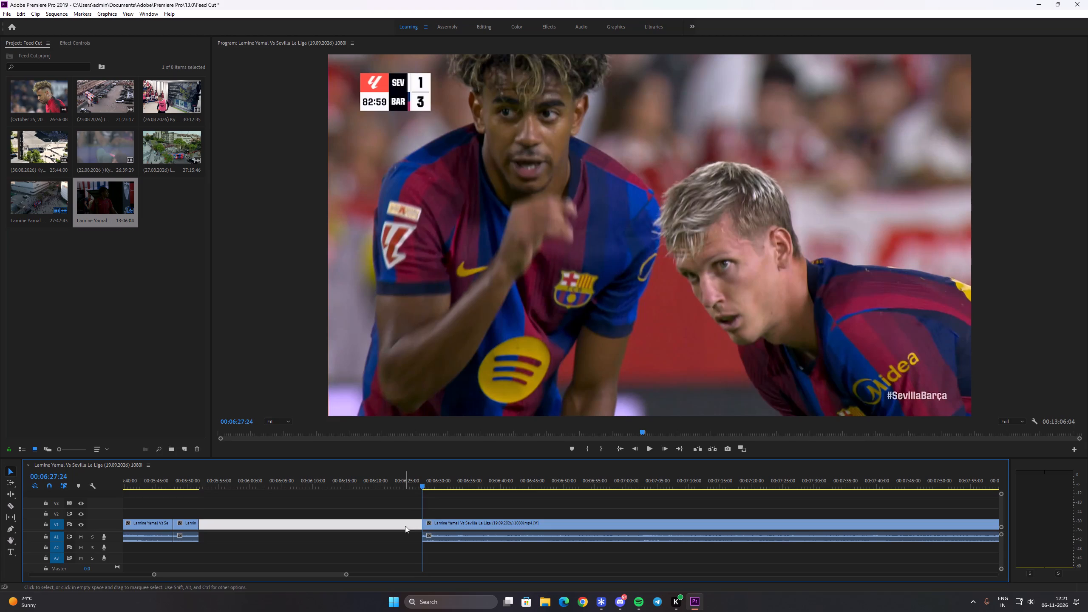
pyautogui.hotkey('shift', 'Delete')
# Split the clip at 00:06:08:28, at the 83:16 high-angle shot after the free kick.
pyautogui.moveTo(213, 486); pyautogui.dragTo(268, 483)
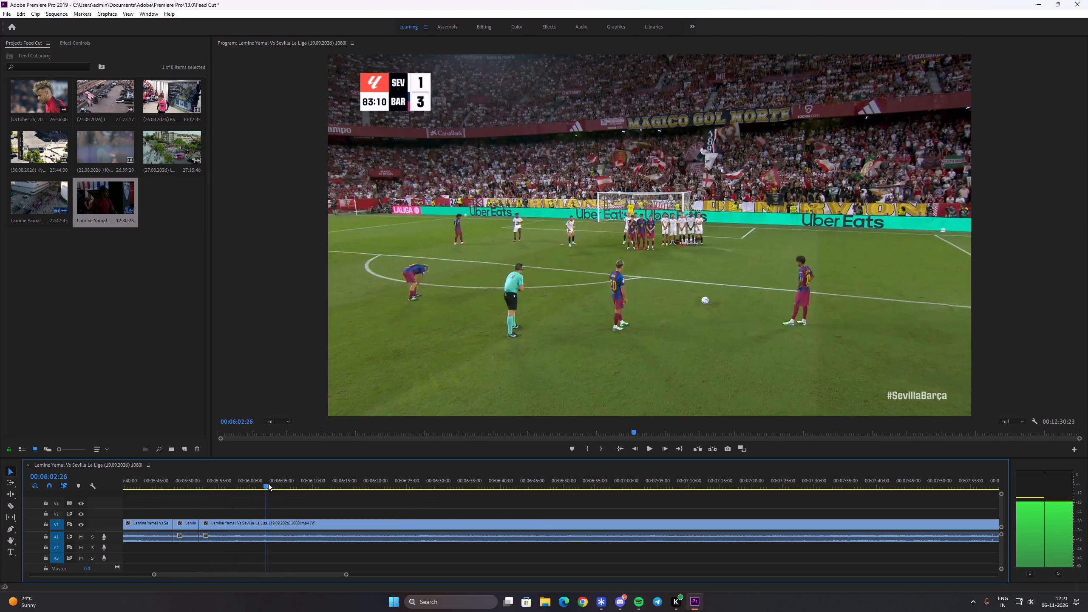
pyautogui.moveTo(268, 483); pyautogui.dragTo(317, 482)
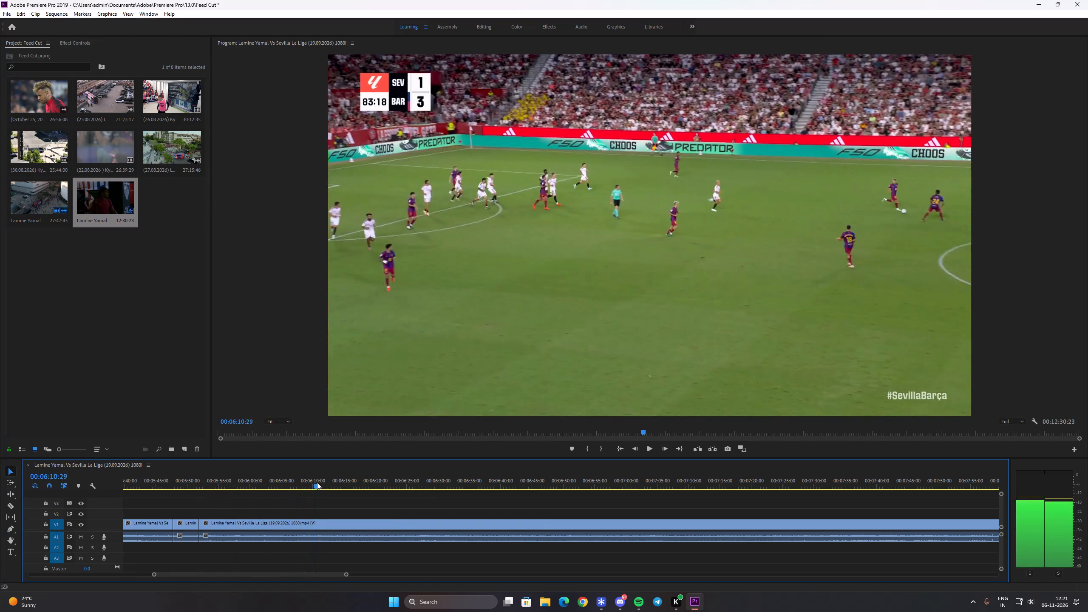
pyautogui.moveTo(317, 482); pyautogui.dragTo(304, 483)
pyautogui.press('c')
pyautogui.click(304, 521)
pyautogui.press('v')
# Remove the footage from the 00:06:08:28 cut to 00:07:10:20, at the 94:27 wide shot, and close the gap.
pyautogui.click(328, 526)
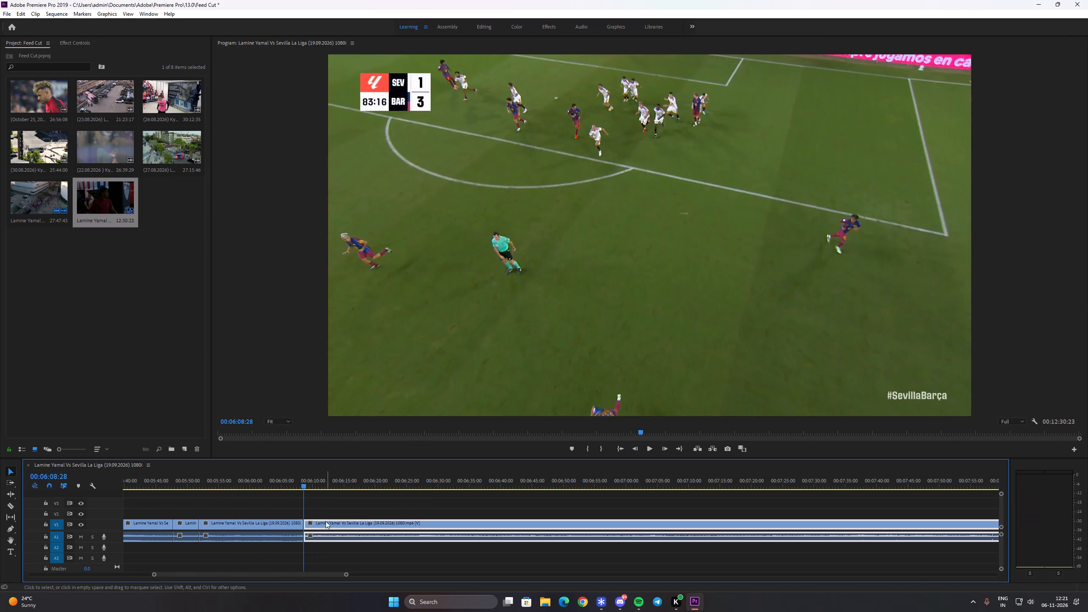
pyautogui.moveTo(324, 484); pyautogui.dragTo(426, 482)
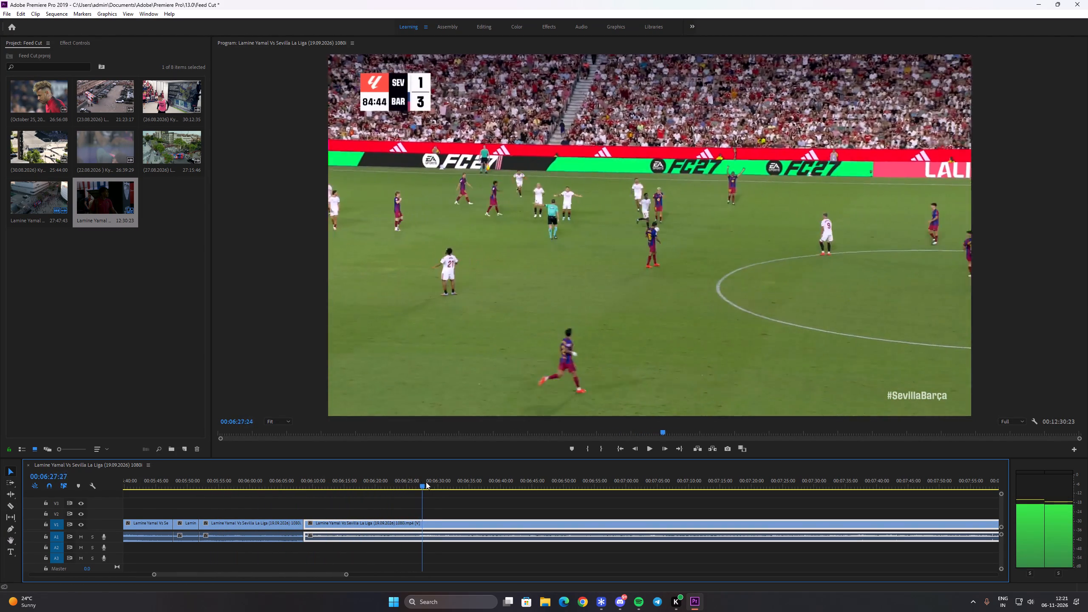
pyautogui.moveTo(426, 482); pyautogui.dragTo(554, 480)
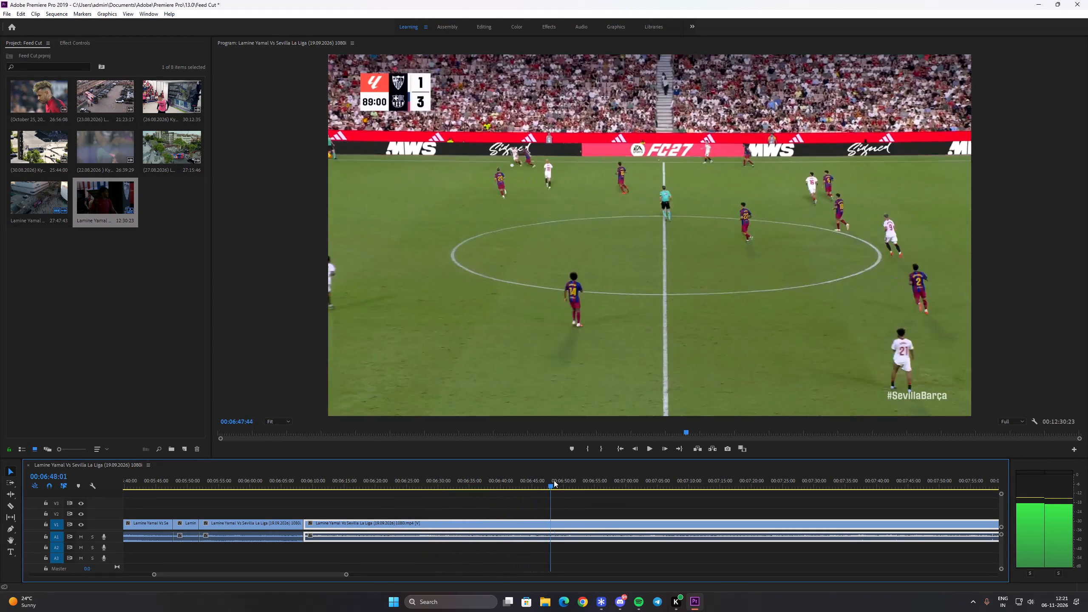
pyautogui.moveTo(554, 480); pyautogui.dragTo(578, 480)
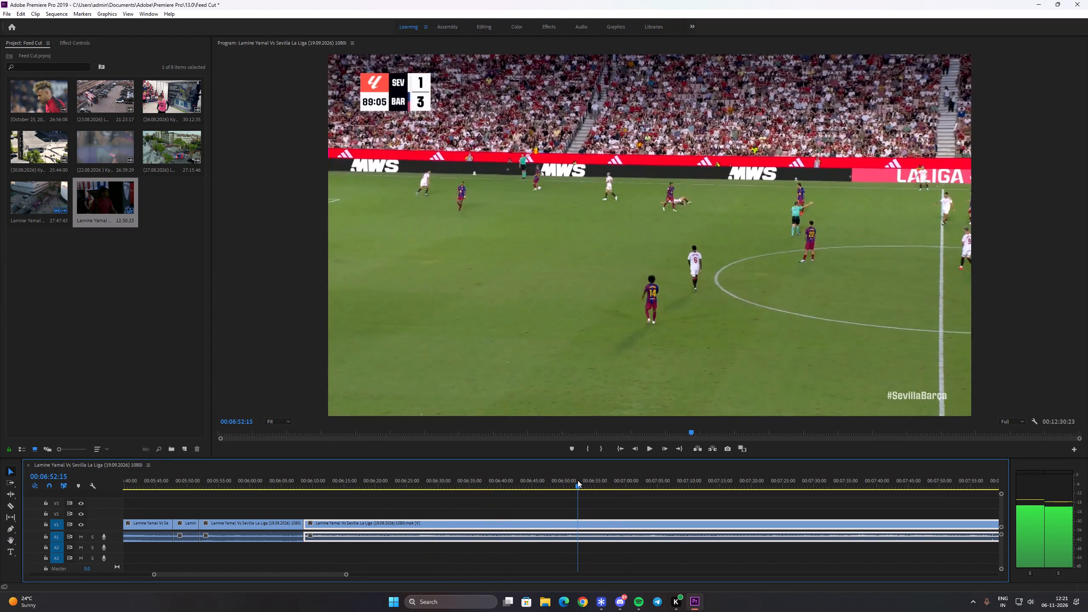
pyautogui.moveTo(578, 480); pyautogui.dragTo(598, 485)
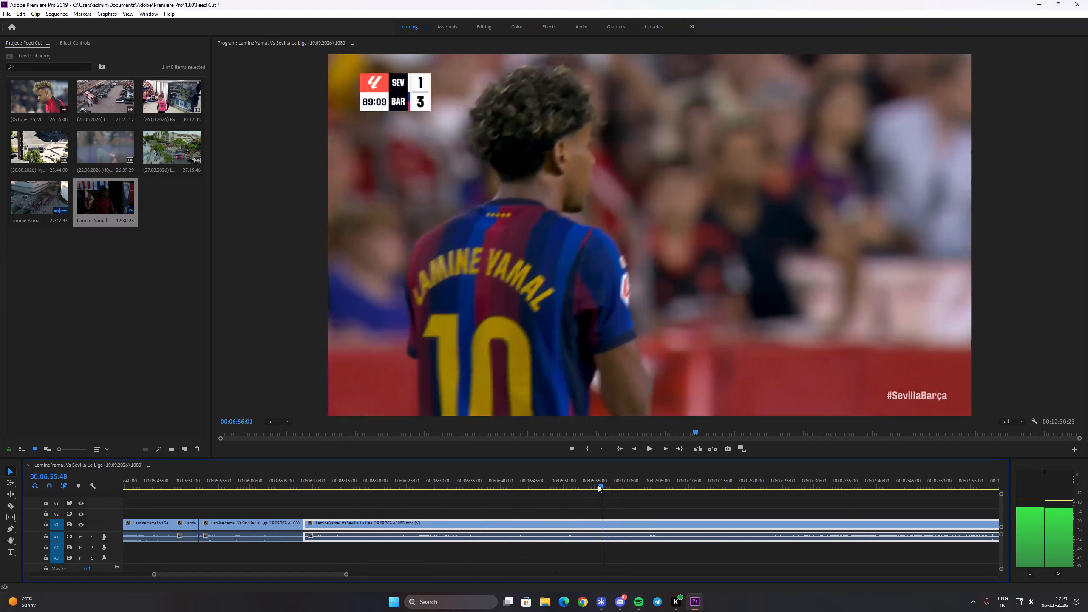
pyautogui.moveTo(598, 485); pyautogui.dragTo(692, 498)
pyautogui.press('c')
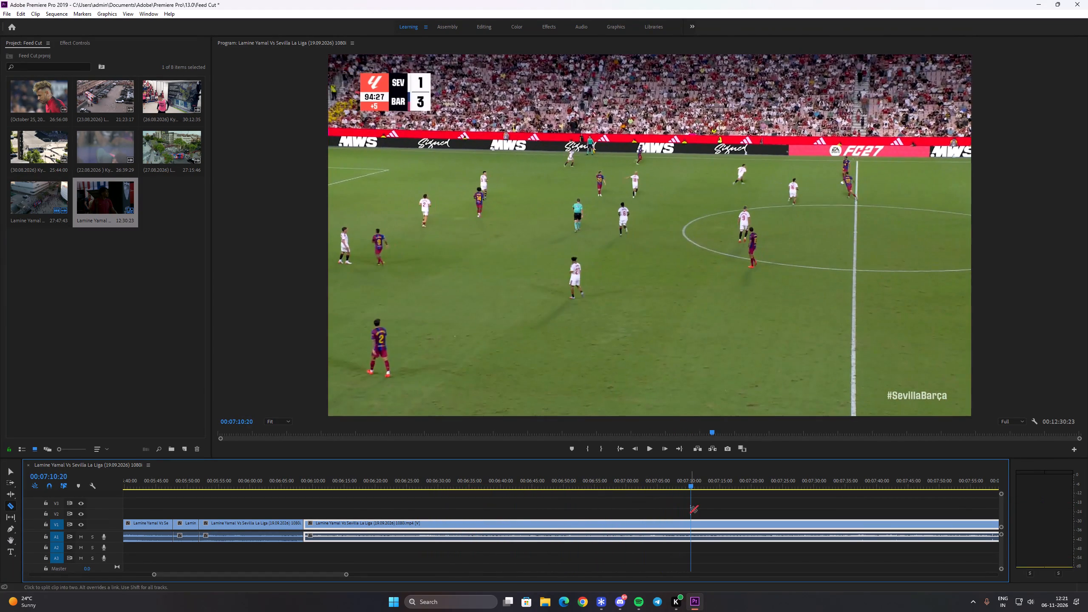
pyautogui.click(688, 520)
pyautogui.press('v')
pyautogui.hotkey('ctrl', 'x')
pyautogui.keyDown('ctrl'); pyautogui.click(678, 523); pyautogui.keyUp('ctrl')
pyautogui.hotkey('shift', 'Delete')
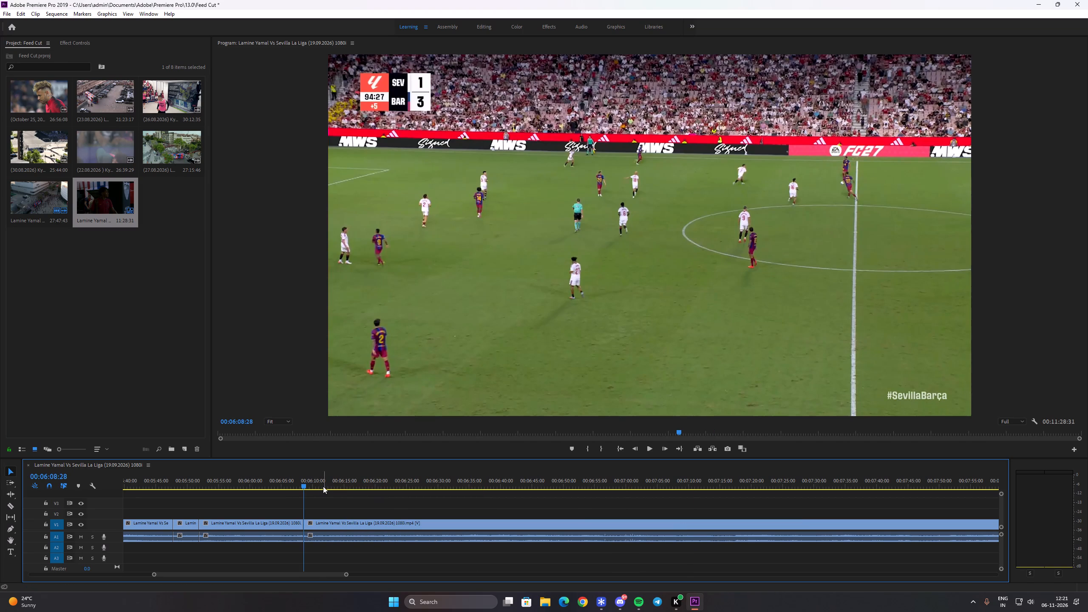
# Remove the footage from the 00:06:08:28 cut to 00:06:32:25, at the 95:04 close-up of Yamal, and close the gap.
pyautogui.moveTo(323, 486); pyautogui.dragTo(391, 487)
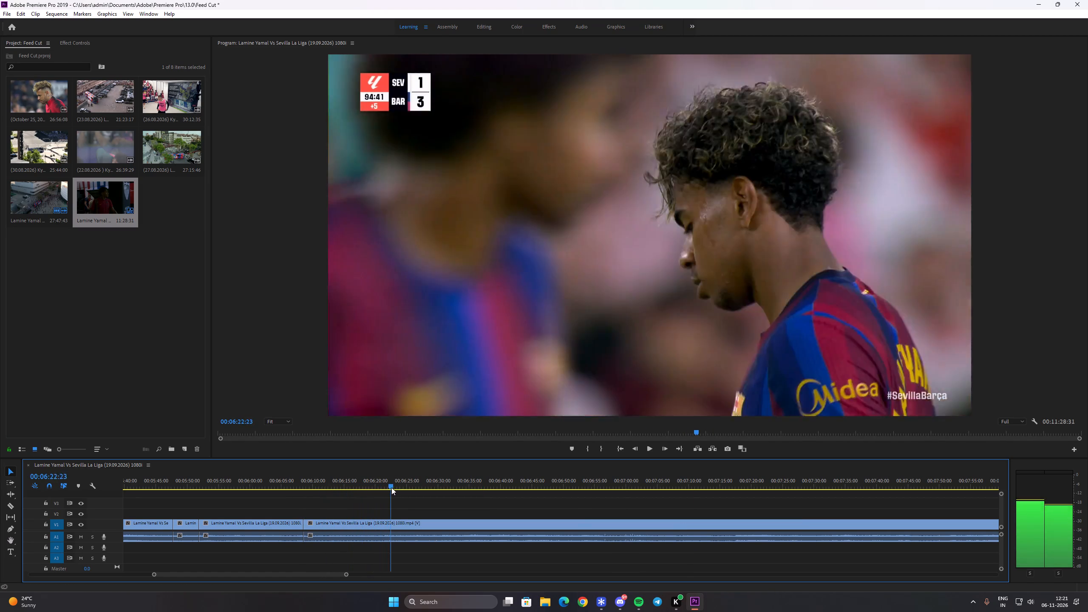
pyautogui.moveTo(391, 487); pyautogui.dragTo(456, 490)
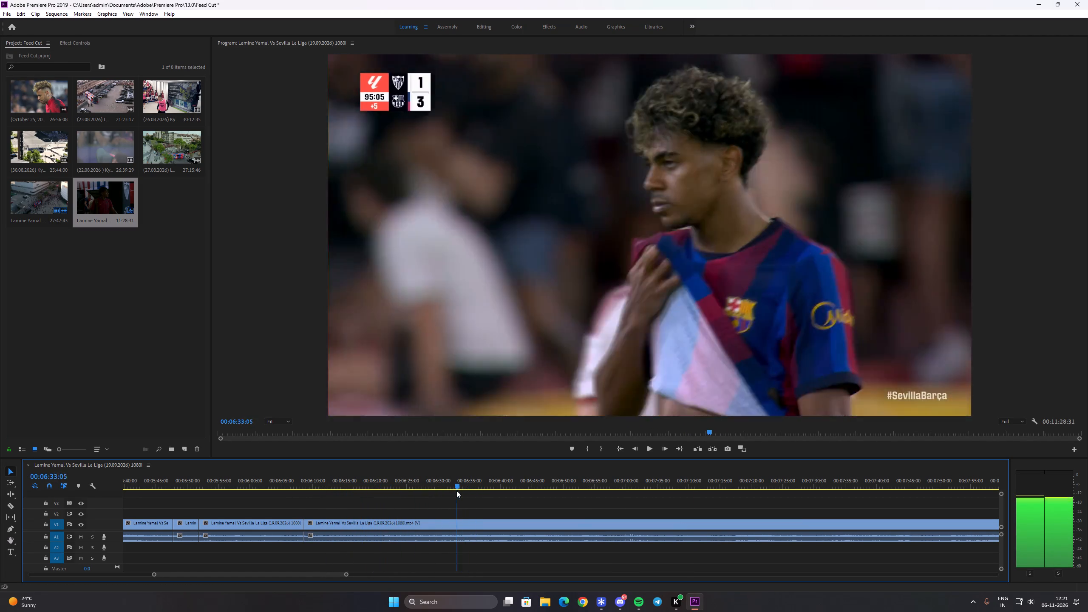
pyautogui.moveTo(456, 490); pyautogui.dragTo(454, 492)
pyautogui.press('c')
pyautogui.click(453, 522)
pyautogui.press('v')
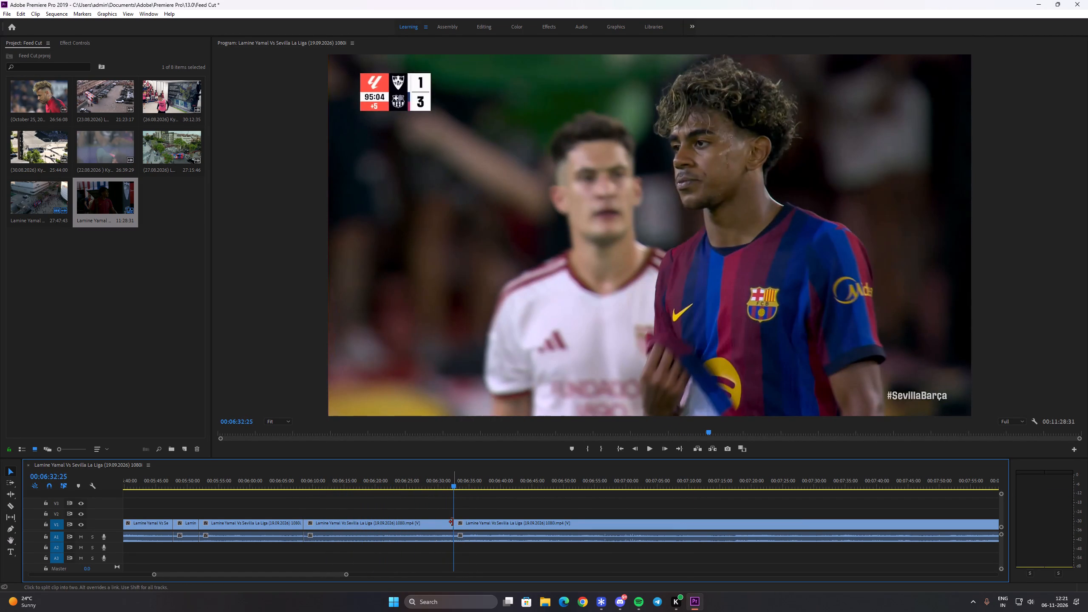
pyautogui.click(439, 523)
pyautogui.hotkey('ctrl', 'x')
pyautogui.keyDown('ctrl'); pyautogui.click(430, 524); pyautogui.keyUp('ctrl')
pyautogui.hotkey('shift', 'Delete')
# Split the clip at about 00:06:11, after the Yamal close-up, where the 95:08 crowd shot comes in.
pyautogui.moveTo(314, 479); pyautogui.dragTo(326, 489)
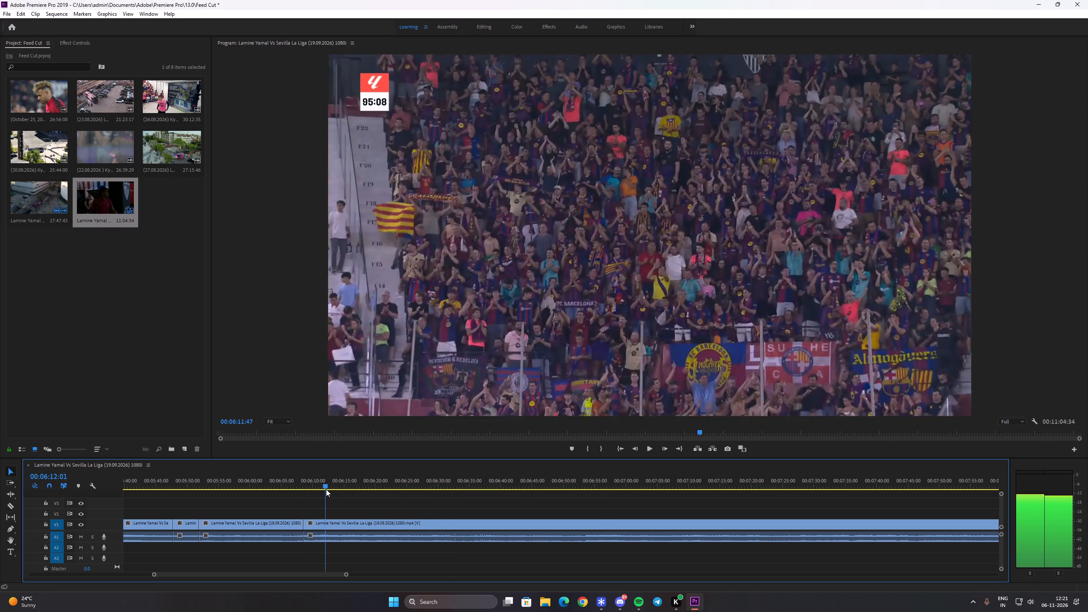
pyautogui.moveTo(326, 489); pyautogui.dragTo(319, 488)
pyautogui.press('c')
pyautogui.click(317, 524)
pyautogui.press('v')
# Remove the footage from the crowd shot cut to 00:06:31:34, at the start of the MVP graphic over Raphinha, and close the gap.
pyautogui.click(337, 525)
pyautogui.moveTo(326, 481); pyautogui.dragTo(340, 490)
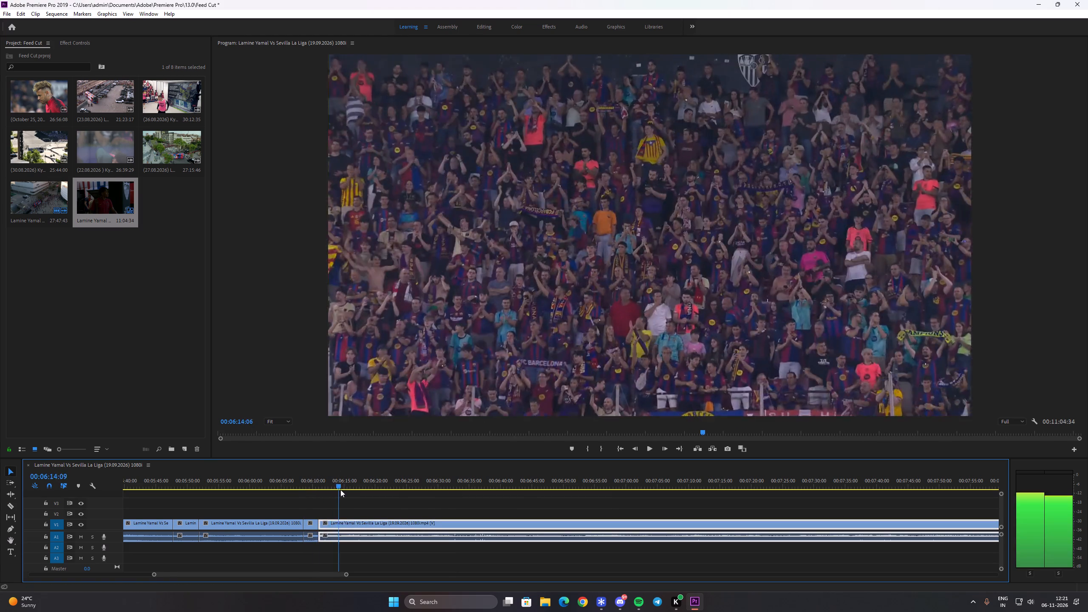
pyautogui.moveTo(340, 490); pyautogui.dragTo(458, 502)
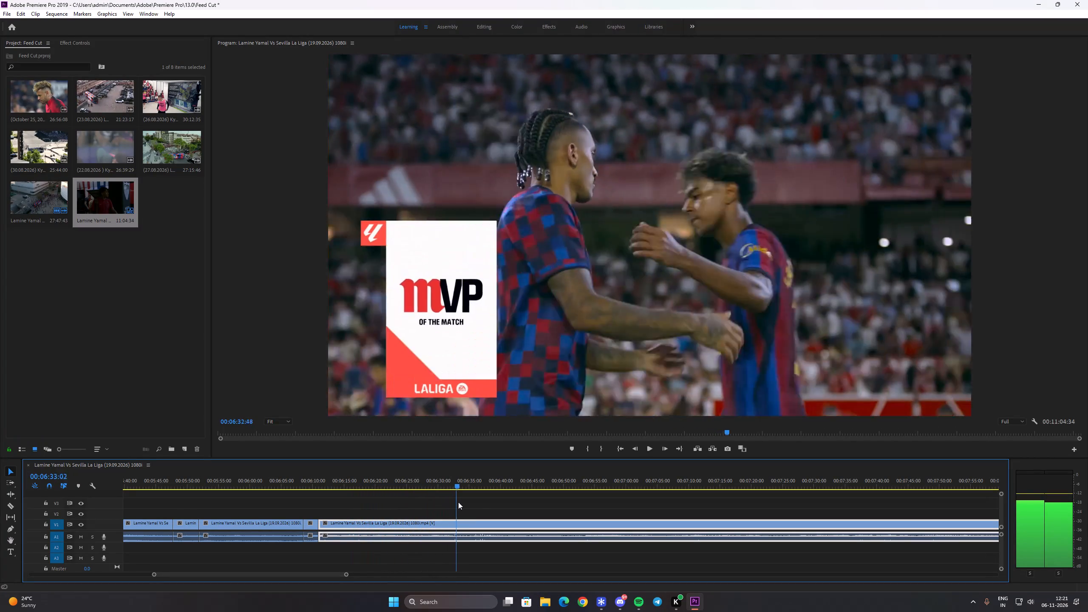
pyautogui.moveTo(458, 502); pyautogui.dragTo(449, 496)
pyautogui.press('c')
pyautogui.click(445, 527)
pyautogui.press('v')
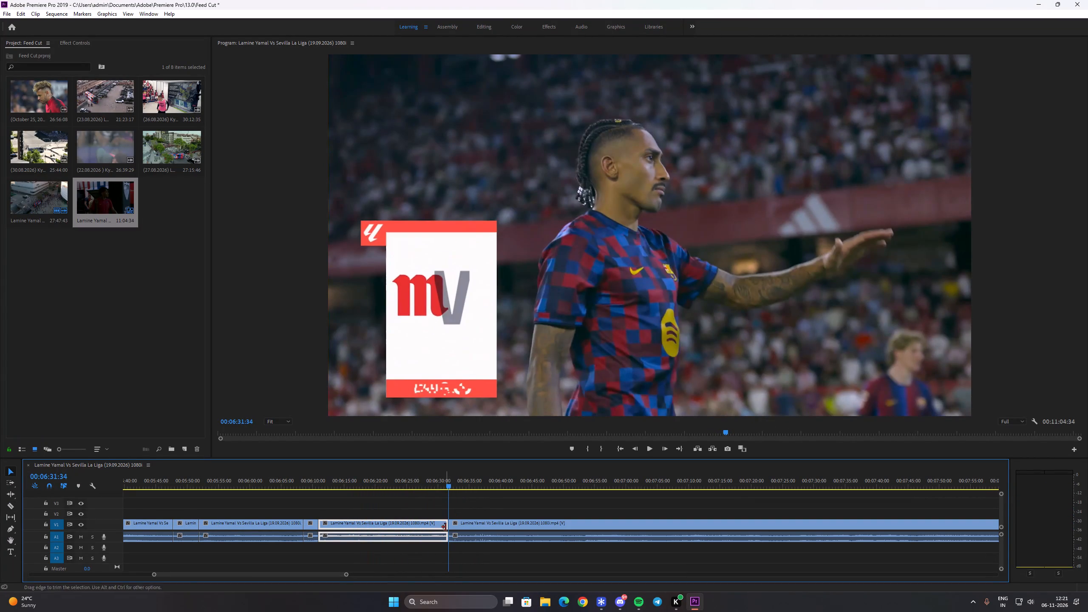
pyautogui.hotkey('ctrl', 'x')
pyautogui.keyDown('ctrl'); pyautogui.click(432, 527); pyautogui.keyUp('ctrl')
pyautogui.hotkey('shift', 'Delete')
# Split the clip at about 00:06:14, where Raphinha appears alone beside the Match MVP graphic.
pyautogui.moveTo(335, 481); pyautogui.dragTo(340, 487)
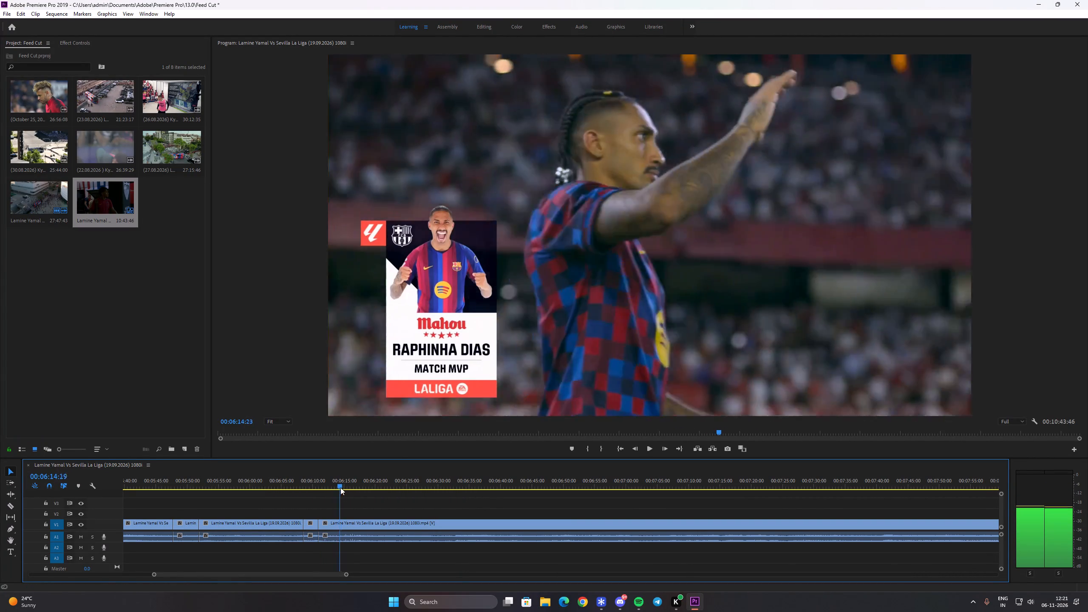
pyautogui.moveTo(340, 487); pyautogui.dragTo(340, 487)
pyautogui.press('c')
pyautogui.click(338, 521)
pyautogui.press('v')
# Remove the footage from the Match MVP cut to 00:06:24:31, at the shot of Yamal by the bench, and close the gap.
pyautogui.click(361, 525)
pyautogui.moveTo(359, 479); pyautogui.dragTo(398, 490)
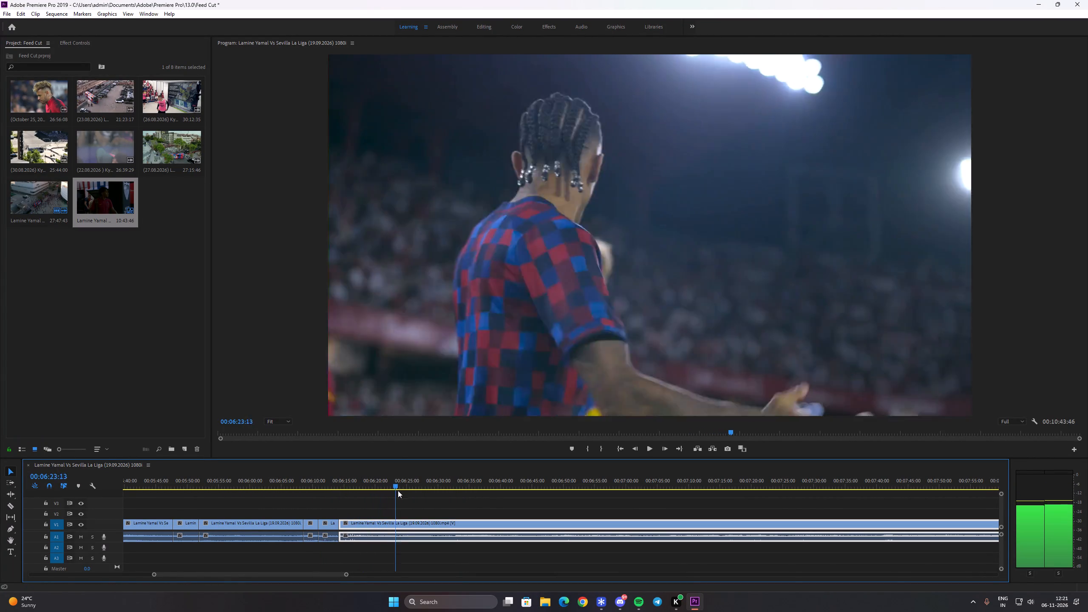
pyautogui.moveTo(398, 490); pyautogui.dragTo(405, 489)
pyautogui.press('c')
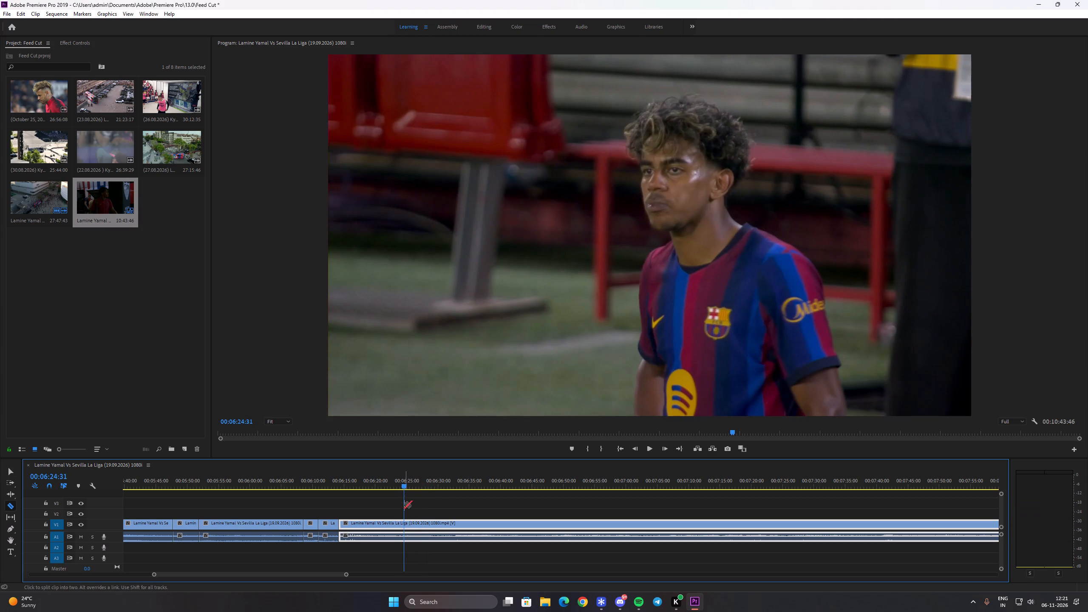
pyautogui.click(404, 521)
pyautogui.press('v')
pyautogui.hotkey('ctrl', 'x')
pyautogui.keyDown('ctrl'); pyautogui.click(387, 523); pyautogui.keyUp('ctrl')
pyautogui.hotkey('shift', 'Delete')
# Split the clip at 00:06:17:01, at the end of the shot of Yamal drinking, before the Raphinha and Olmo shot.
pyautogui.moveTo(344, 480); pyautogui.dragTo(361, 490)
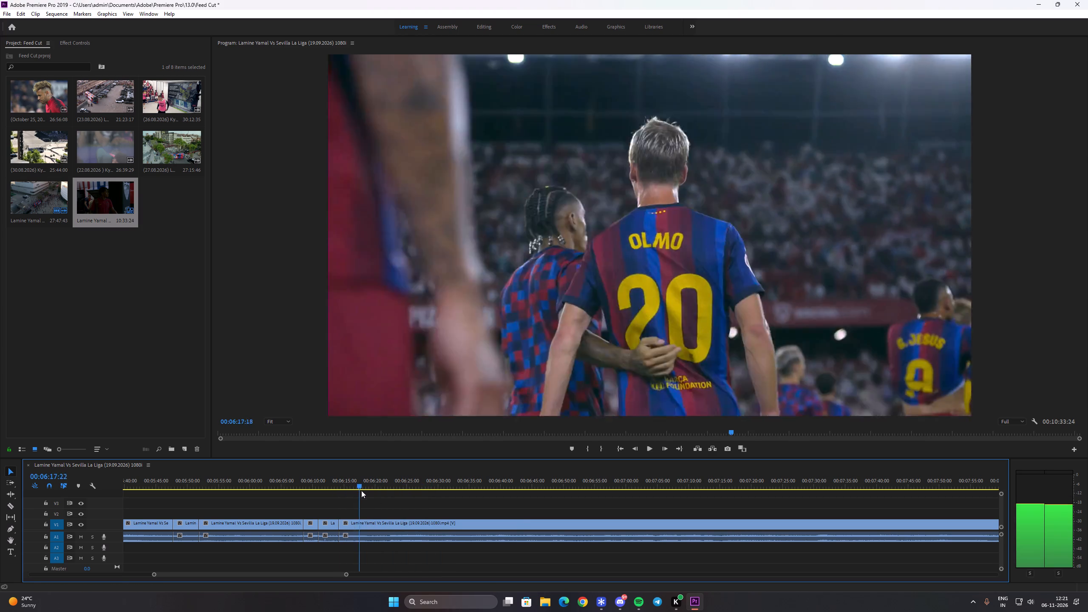
pyautogui.moveTo(361, 490); pyautogui.dragTo(358, 492)
pyautogui.press('c')
pyautogui.click(358, 523)
pyautogui.press('v')
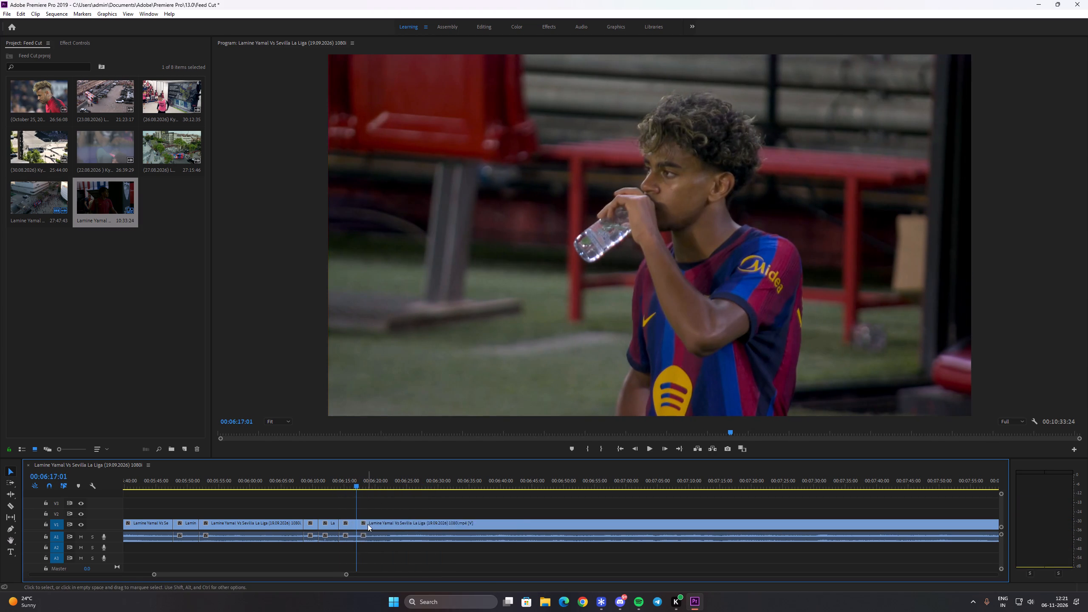
# Remove the Raphinha and Olmo footage from the 00:06:17:01 cut to the shot of Yamal drinking beside a staff member, and close the gap.
pyautogui.click(368, 524)
pyautogui.moveTo(373, 485); pyautogui.dragTo(388, 482)
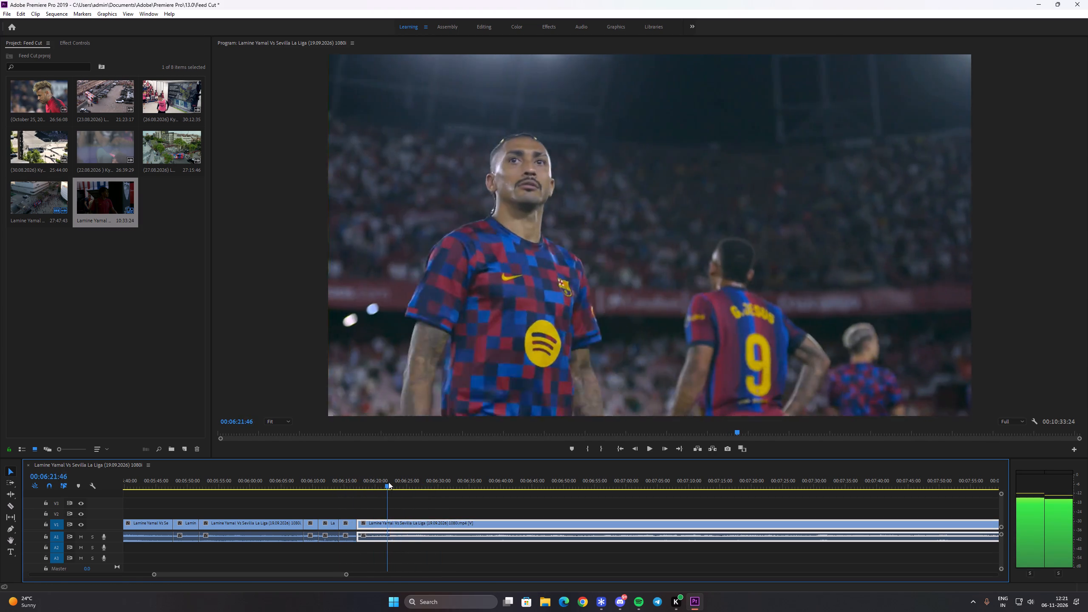
pyautogui.moveTo(388, 482); pyautogui.dragTo(393, 484)
pyautogui.press('c')
pyautogui.click(393, 525)
pyautogui.press('v')
pyautogui.hotkey('ctrl', 'x')
pyautogui.keyDown('ctrl'); pyautogui.click(379, 523); pyautogui.keyUp('ctrl')
pyautogui.hotkey('shift', 'Delete')
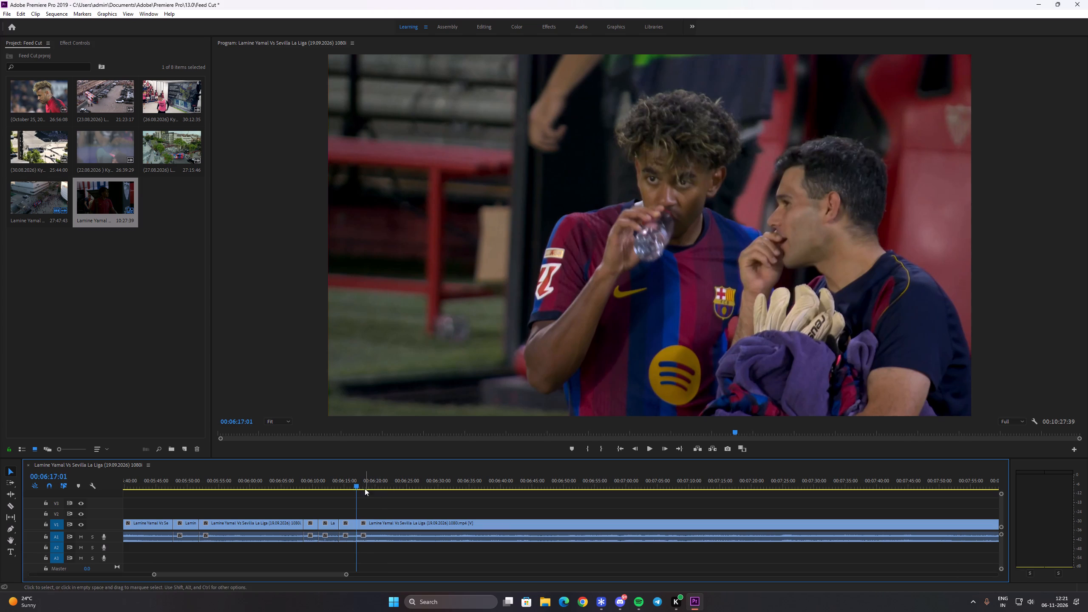
# Split the clip at about 00:06:19, after Yamal drinking, where Raphinha's handshake with the goalkeeper comes in.
pyautogui.moveTo(377, 487); pyautogui.dragTo(375, 484)
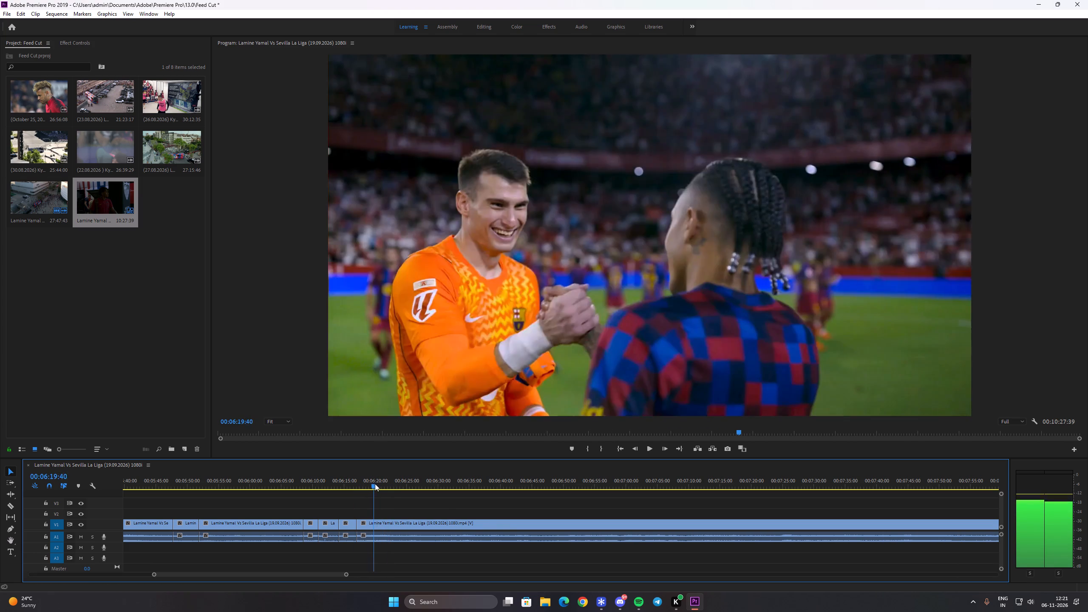
pyautogui.moveTo(375, 484); pyautogui.dragTo(374, 484)
pyautogui.press('c')
pyautogui.click(372, 521)
pyautogui.press('v')
# Remove the footage from the goalkeeper handshake cut to 00:06:53:29, at the shot of Yamal coming down the tunnel stairs, and close the gap.
pyautogui.click(384, 522)
pyautogui.moveTo(385, 479); pyautogui.dragTo(442, 488)
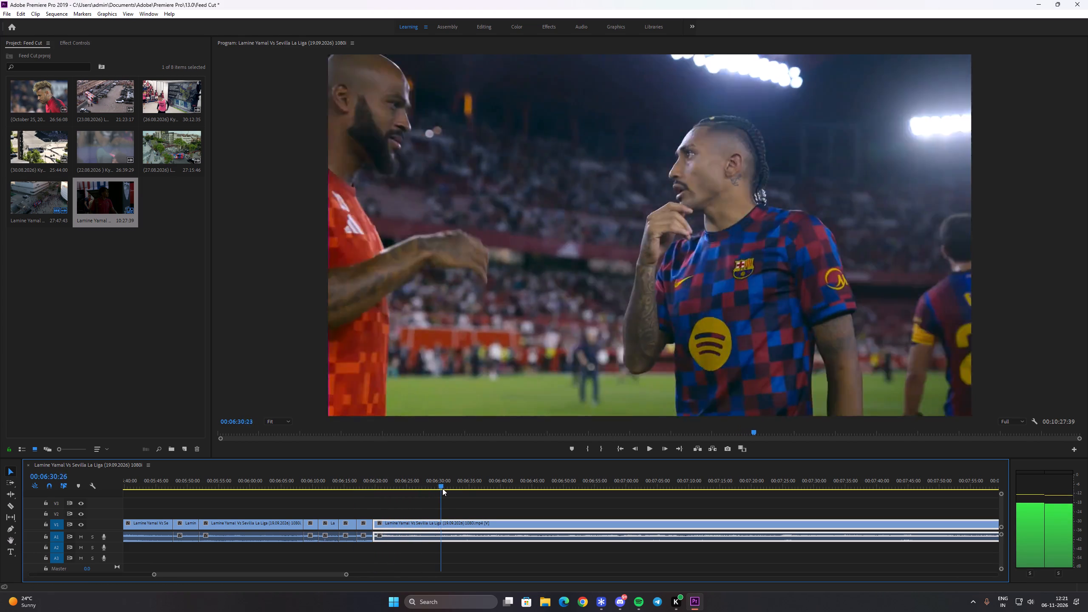
pyautogui.moveTo(442, 488); pyautogui.dragTo(605, 478)
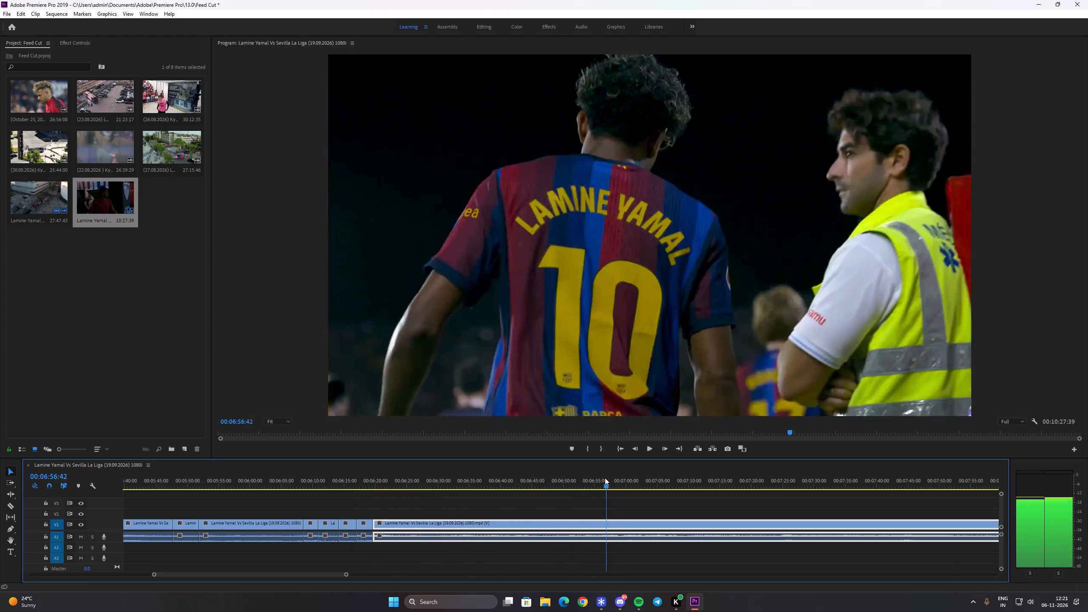
pyautogui.moveTo(605, 478); pyautogui.dragTo(587, 478)
pyautogui.press('c')
pyautogui.click(584, 520)
pyautogui.press('v')
pyautogui.hotkey('ctrl', 'x')
pyautogui.keyDown('ctrl'); pyautogui.click(569, 524); pyautogui.keyUp('ctrl')
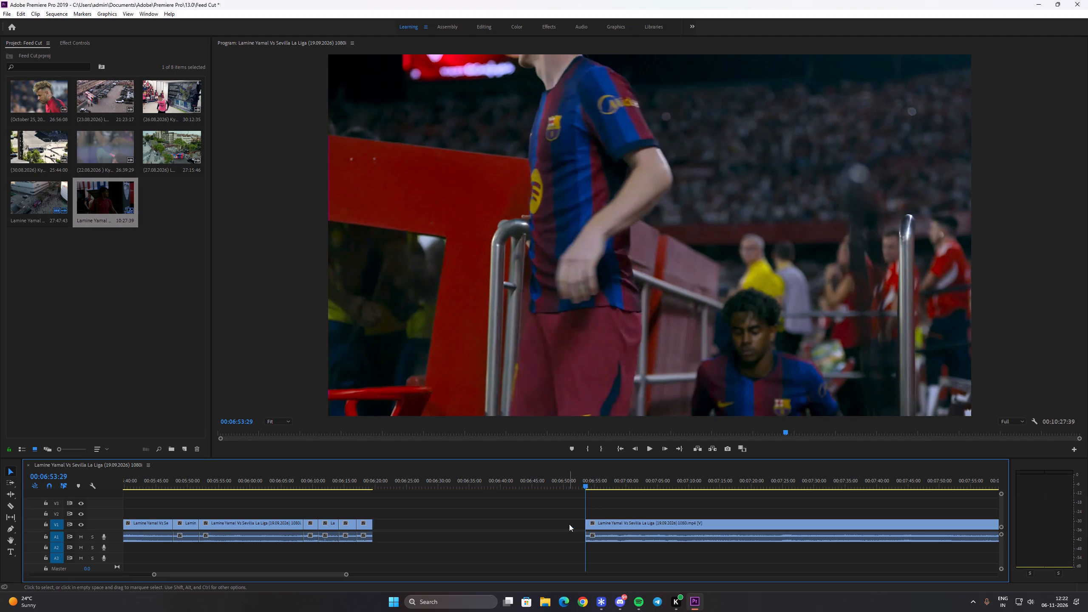
pyautogui.hotkey('shift', 'Delete')
# Remove the footage from the cut at about 00:06:19 to 00:07:38:48, at the close shot of Raphinha contesting the ball, and close the gap.
pyautogui.moveTo(388, 477); pyautogui.dragTo(476, 483)
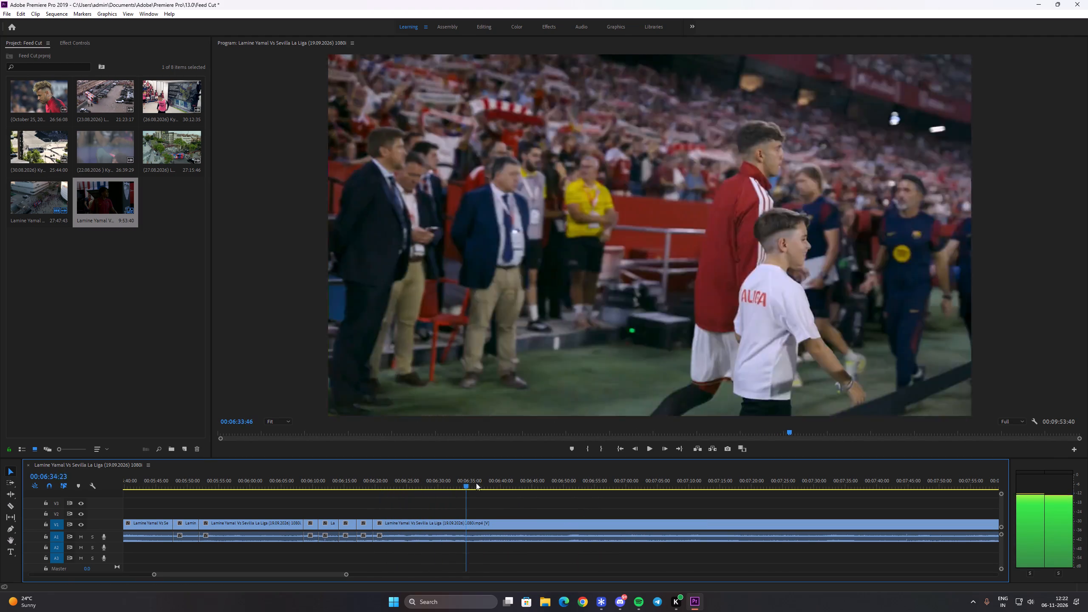
pyautogui.moveTo(476, 483); pyautogui.dragTo(762, 467)
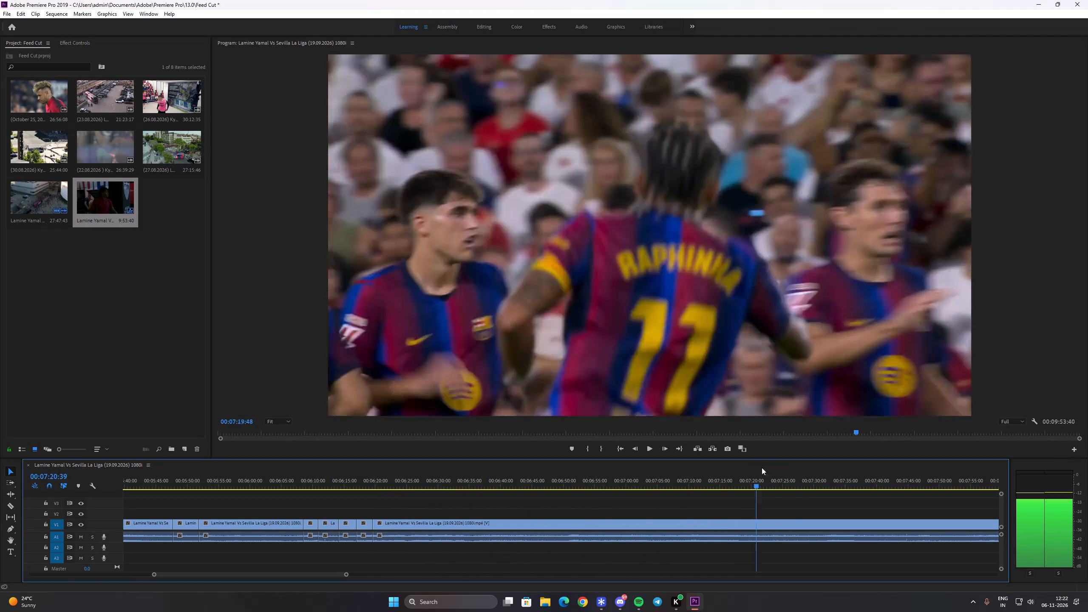
pyautogui.moveTo(762, 467); pyautogui.dragTo(871, 493)
pyautogui.press('c')
pyautogui.click(869, 521)
pyautogui.press('v')
pyautogui.click(853, 523)
pyautogui.hotkey('ctrl', 'x')
pyautogui.click(848, 524)
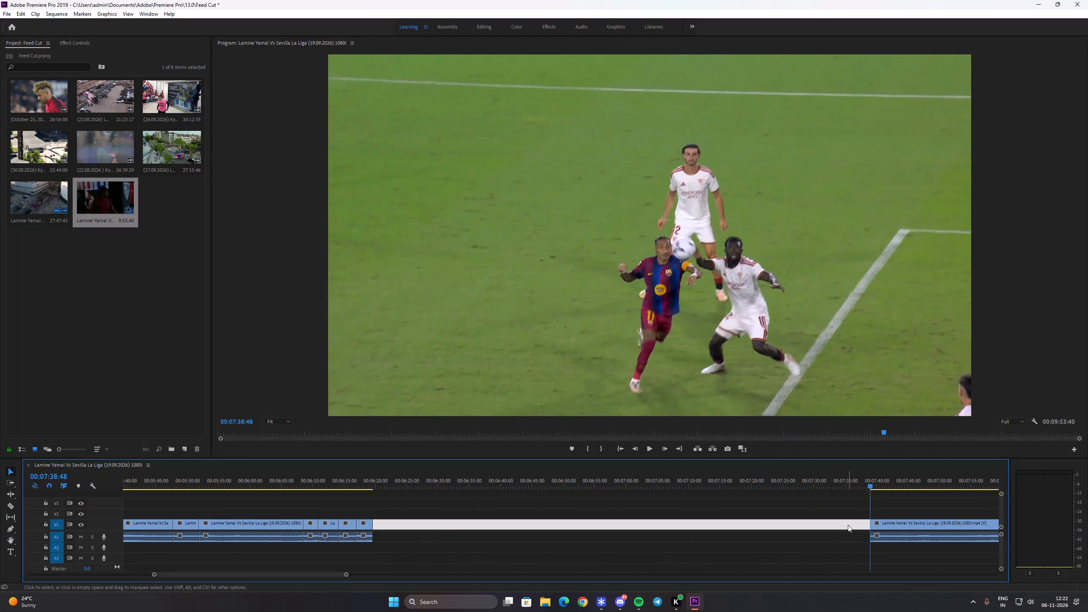
pyautogui.press('Return')
pyautogui.hotkey('shift', 'Delete')
# Remove the footage from the cut at about 00:06:19 to 00:07:49:47, at the blurred shot of the number 10 before the goalkeeper, and close the gap.
pyautogui.moveTo(391, 481); pyautogui.dragTo(536, 487)
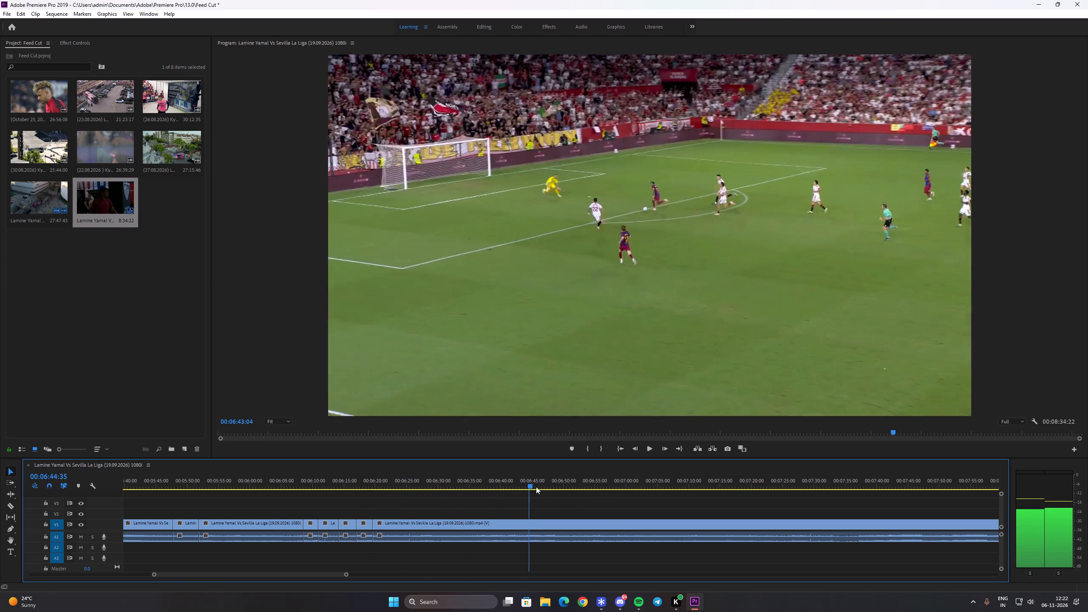
pyautogui.moveTo(536, 487); pyautogui.dragTo(864, 476)
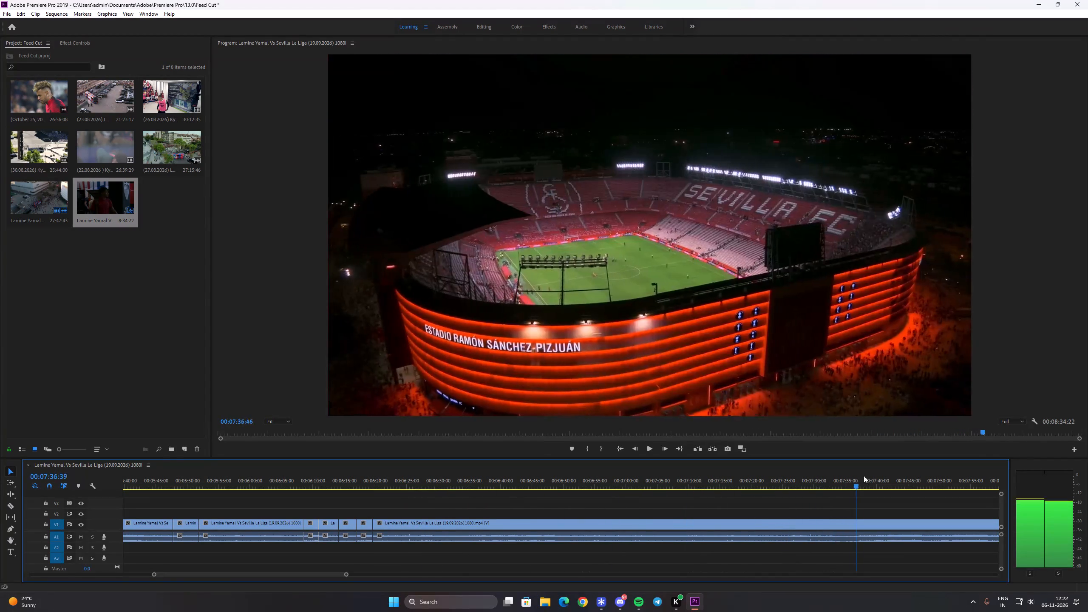
pyautogui.moveTo(864, 476); pyautogui.dragTo(940, 500)
pyautogui.press('c')
pyautogui.click(939, 520)
pyautogui.press('v')
pyautogui.click(929, 523)
pyautogui.hotkey('ctrl', 'x')
pyautogui.keyDown('ctrl'); pyautogui.click(921, 526); pyautogui.keyUp('ctrl')
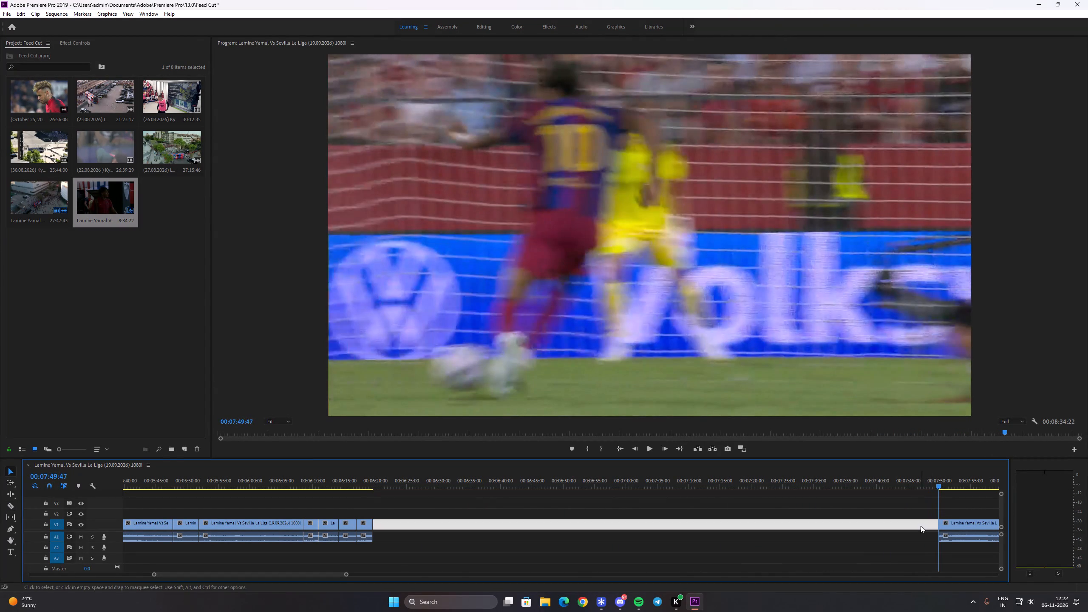
pyautogui.hotkey('shift', 'Delete')
# Review the remaining footage after the cut at about 00:06:19, remove that whole last clip, and save the project.
pyautogui.moveTo(391, 482); pyautogui.dragTo(483, 482)
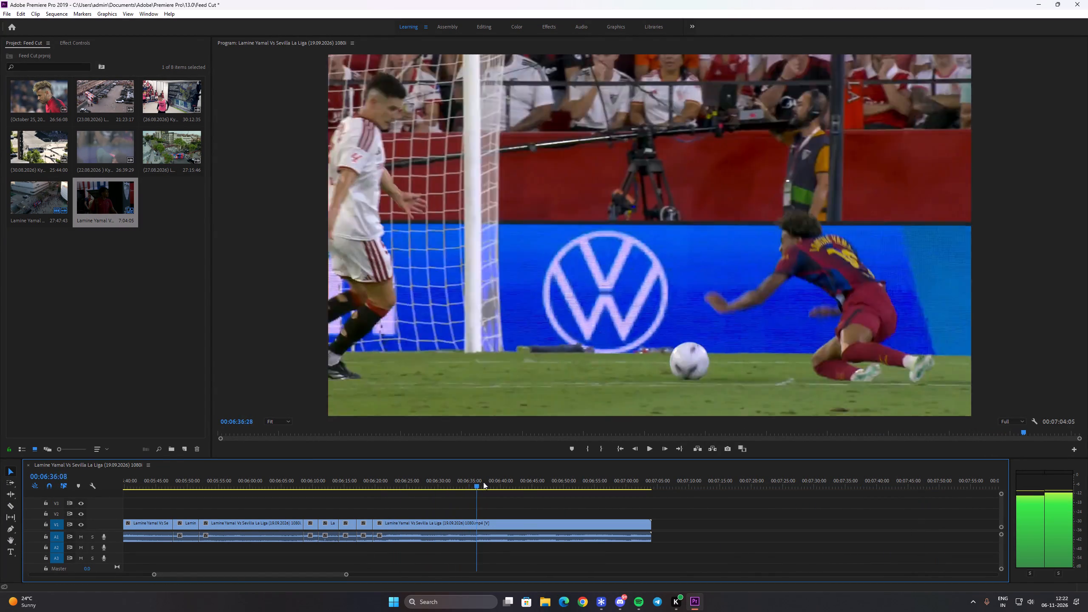
pyautogui.moveTo(483, 482); pyautogui.dragTo(662, 488)
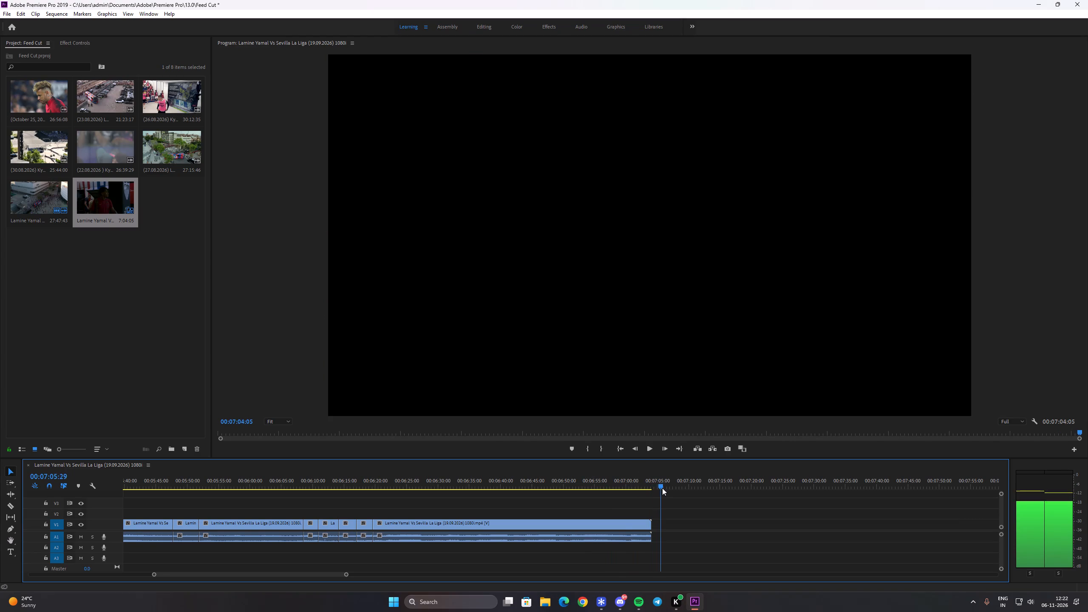
pyautogui.moveTo(662, 488); pyautogui.dragTo(662, 490)
pyautogui.click(623, 526)
pyautogui.hotkey('ctrl', 'x')
pyautogui.hotkey('ctrl', 's')
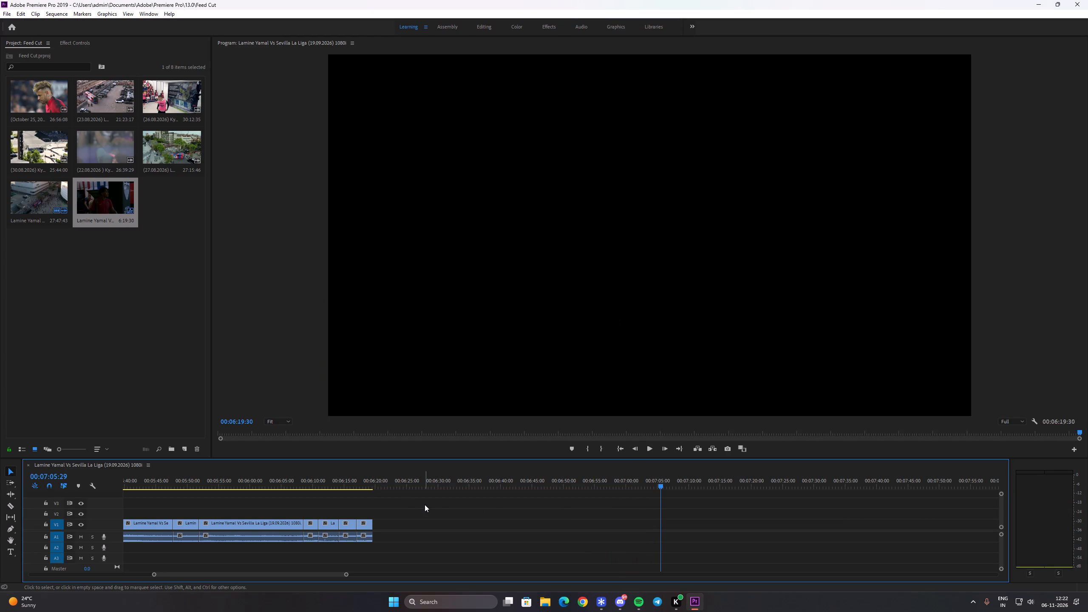
# Open the sequence's export settings and name the output "(19.09.2026) Lamine Yamal Vs Sevilla La Liga Upscaled", saved in the Downloads folder.
pyautogui.click(425, 504)
pyautogui.hotkey('ctrl', 'm')
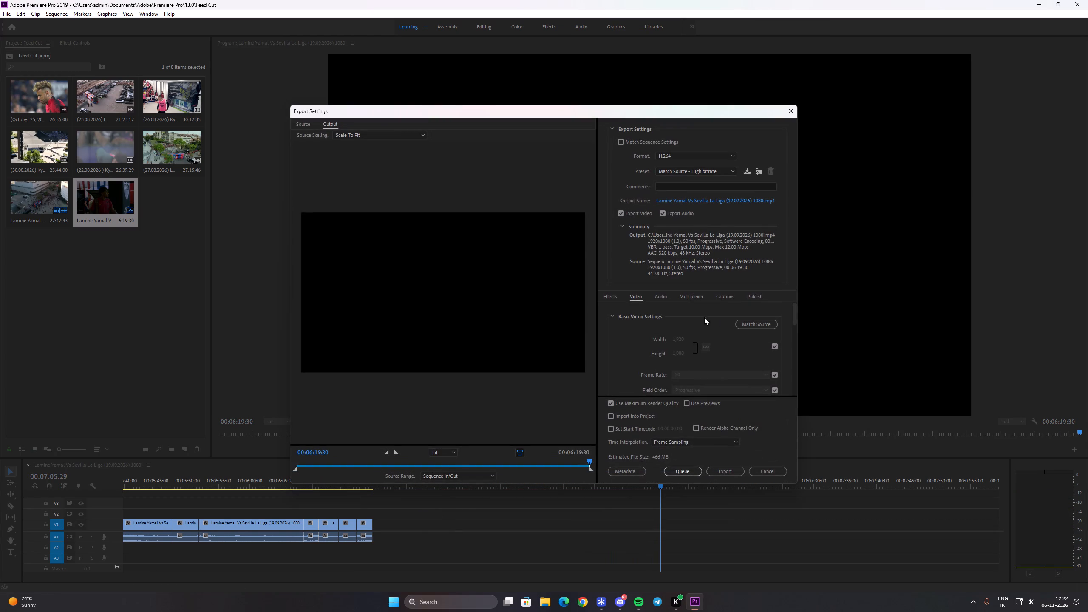
pyautogui.click(690, 198)
pyautogui.click(462, 360)
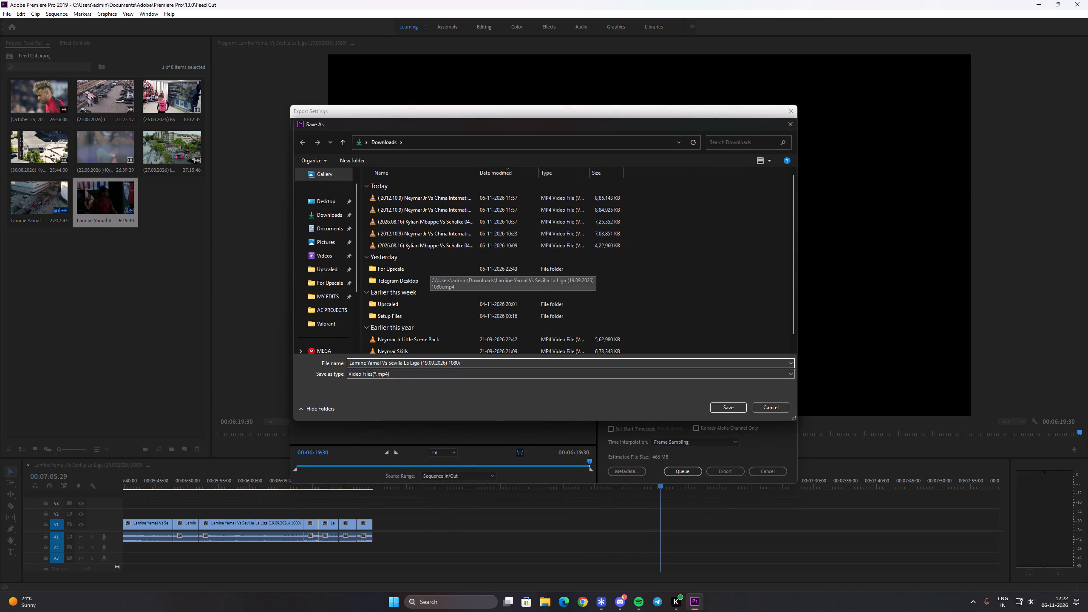
pyautogui.moveTo(472, 362); pyautogui.dragTo(437, 360)
pyautogui.click(466, 360)
pyautogui.press('BackSpace')
pyautogui.press('BackSpace')
pyautogui.press('BackSpace')
pyautogui.press('BackSpace')
pyautogui.press('BackSpace')
pyautogui.press('BackSpace')
pyautogui.moveTo(449, 362); pyautogui.dragTo(423, 363)
pyautogui.moveTo(423, 363); pyautogui.dragTo(420, 363)
pyautogui.hotkey('ctrl', 'c')
pyautogui.click(349, 363)
pyautogui.hotkey('ctrl', 'v')
pyautogui.press('space')
pyautogui.click(479, 362)
pyautogui.press('BackSpace')
pyautogui.press('BackSpace')
pyautogui.press('BackSpace')
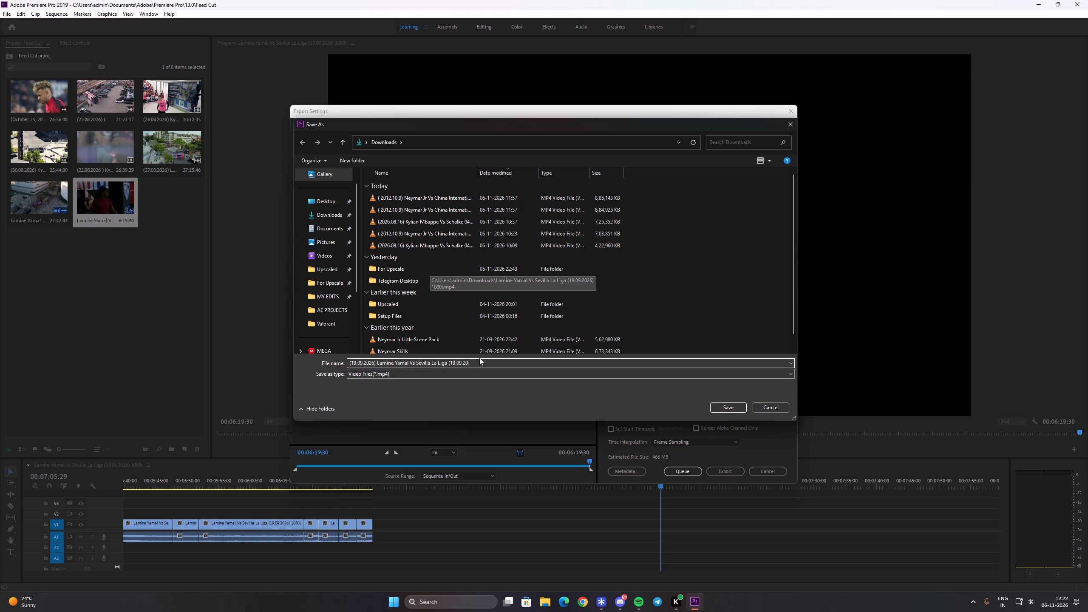
pyautogui.press('BackSpace')
pyautogui.press('BackSpace')
pyautogui.press('BackSpace')
pyautogui.press('BackSpace')
pyautogui.press('BackSpace')
pyautogui.press('BackSpace')
pyautogui.press('BackSpace')
pyautogui.press('BackSpace')
pyautogui.press('BackSpace')
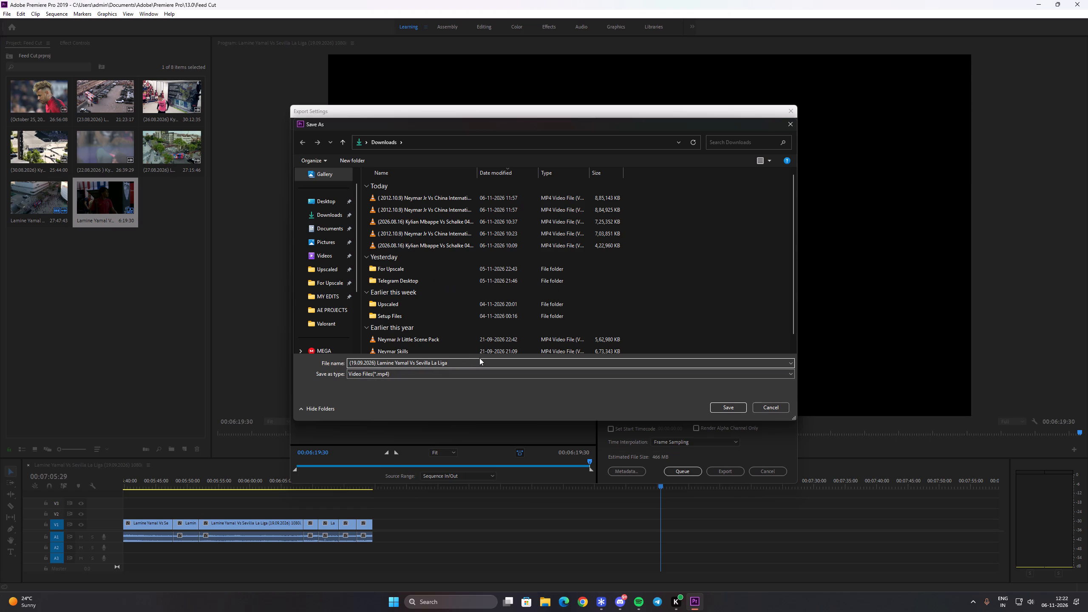
pyautogui.press('BackSpace')
pyautogui.press('BackSpace')
pyautogui.press('BackSpace')
pyautogui.press('BackSpace')
pyautogui.click(334, 217)
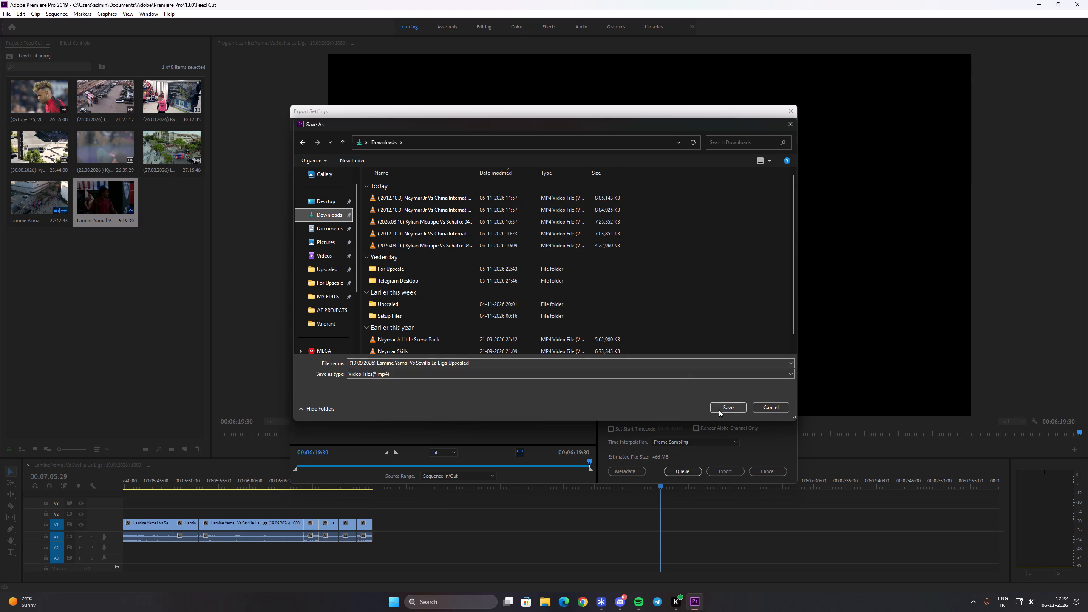
pyautogui.click(719, 410)
# Set the export's video encoding profile to High and its level to 5.1.
pyautogui.scroll(-3, 666, 364)
pyautogui.scroll(-2, 707, 369)
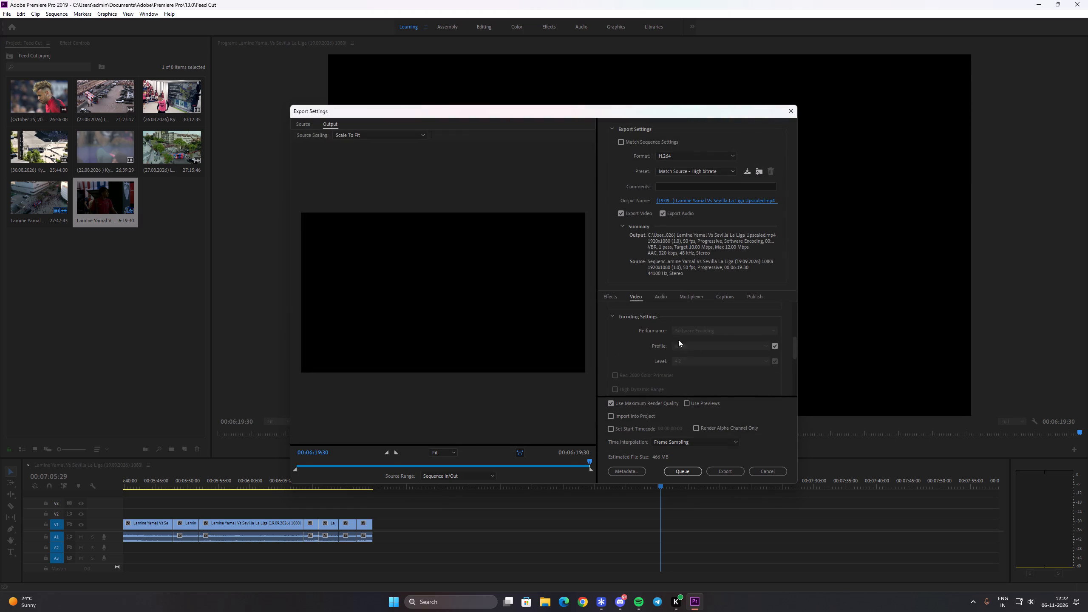
pyautogui.scroll(1, 641, 347)
pyautogui.click(635, 324)
pyautogui.scroll(-2, 660, 340)
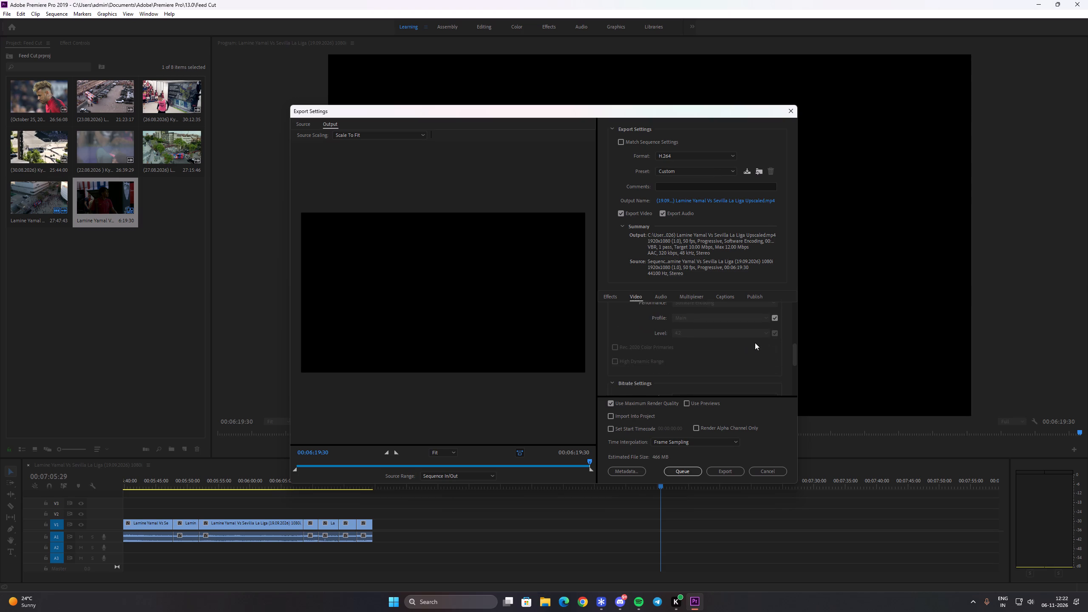
pyautogui.scroll(1, 768, 347)
pyautogui.click(773, 348)
pyautogui.click(754, 348)
pyautogui.click(774, 347)
pyautogui.click(745, 346)
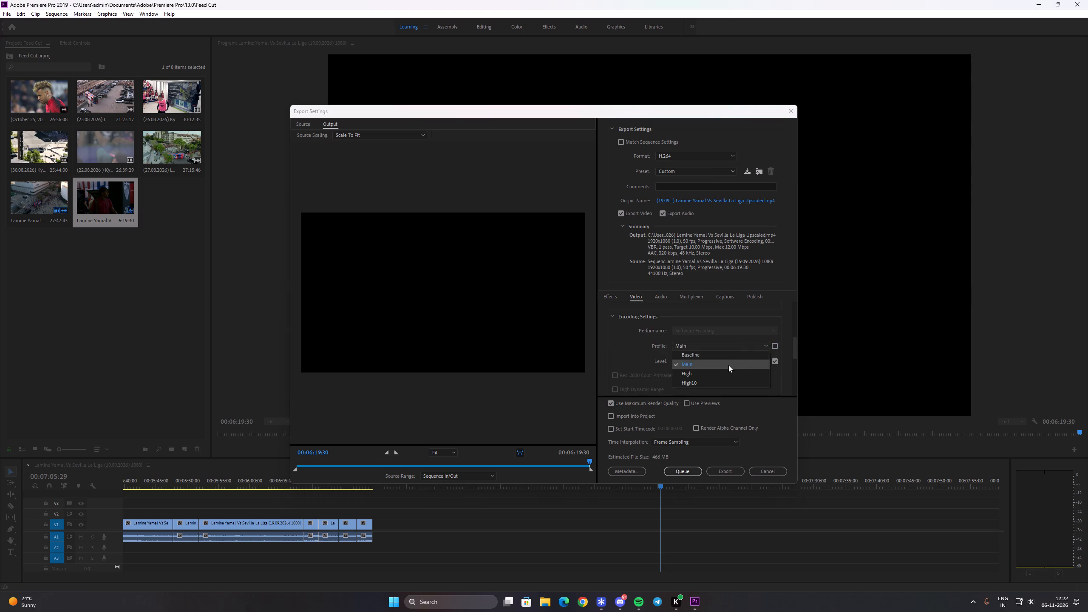
pyautogui.click(717, 371)
pyautogui.click(773, 362)
pyautogui.click(751, 361)
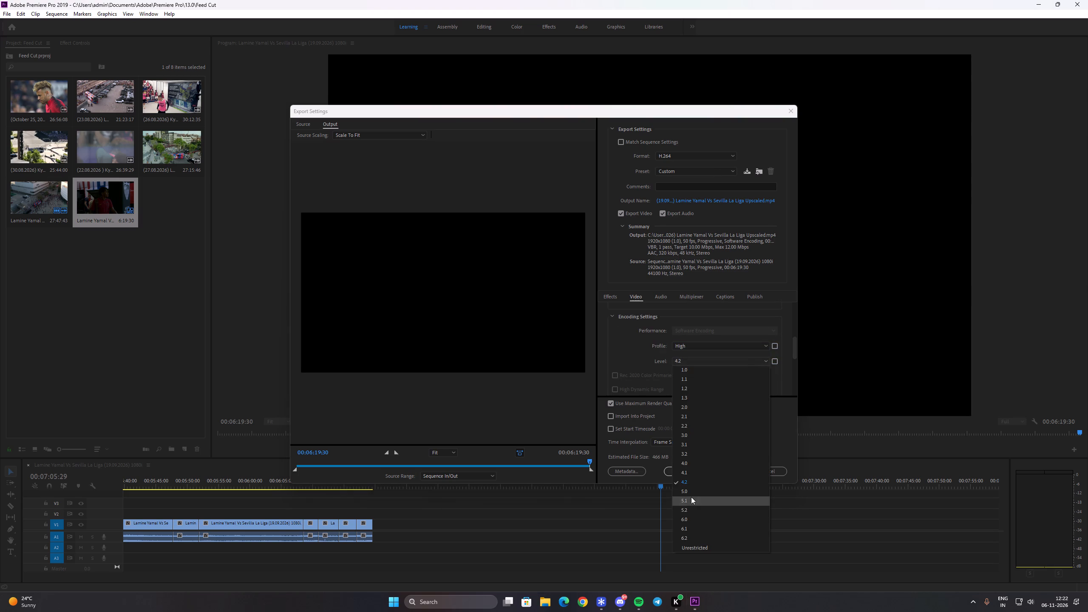
pyautogui.click(691, 497)
# Set the export's bitrate encoding to CBR.
pyautogui.scroll(-7, 647, 372)
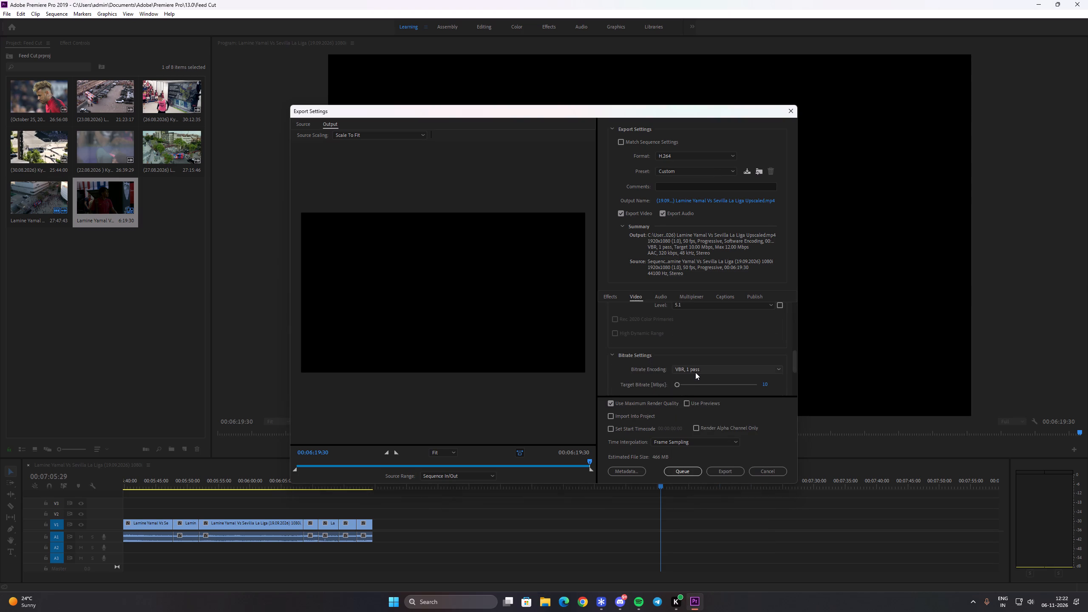
pyautogui.click(695, 372)
pyautogui.click(693, 378)
# Open the source file Lamine Yamal Vs Sevilla La Liga (19.09.2026) 1080i from For Upscale in MediaInfo and check its video bitrate.
pyautogui.click(462, 606)
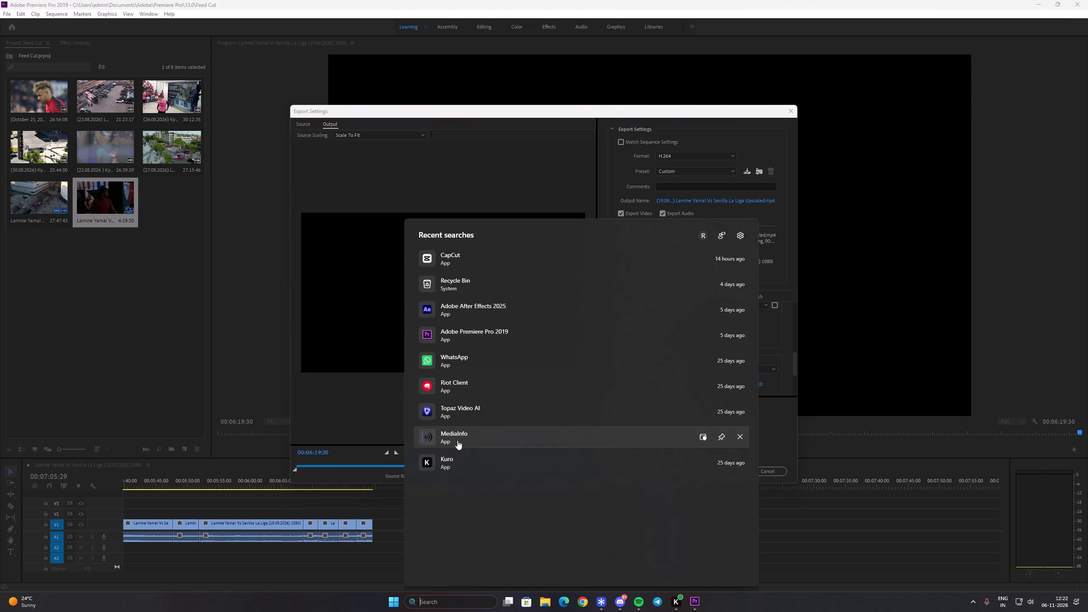
pyautogui.click(458, 439)
pyautogui.click(380, 211)
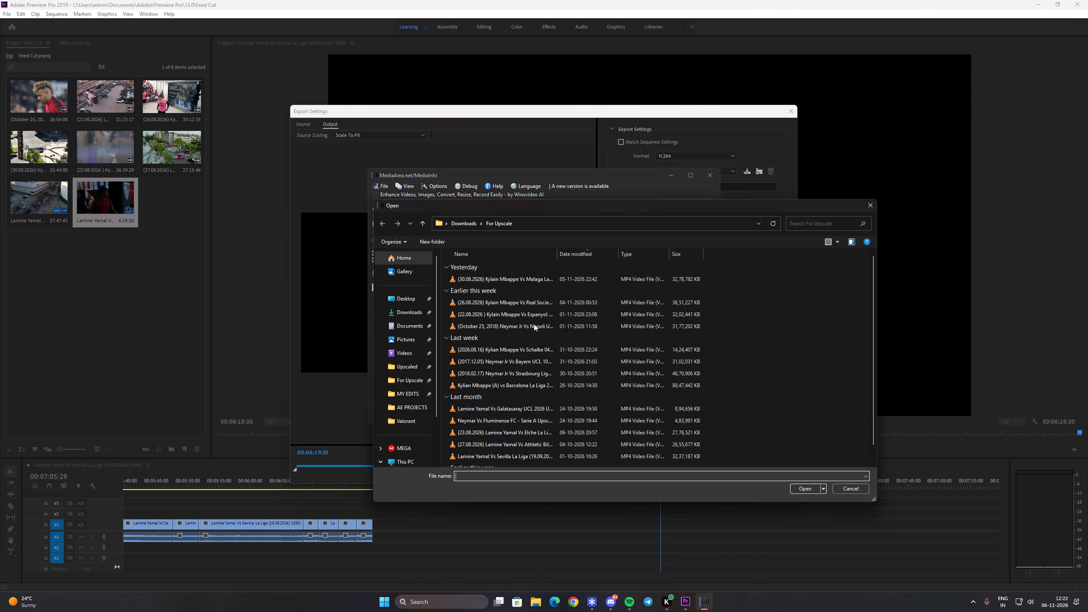
pyautogui.scroll(-4, 534, 448)
pyautogui.click(529, 434)
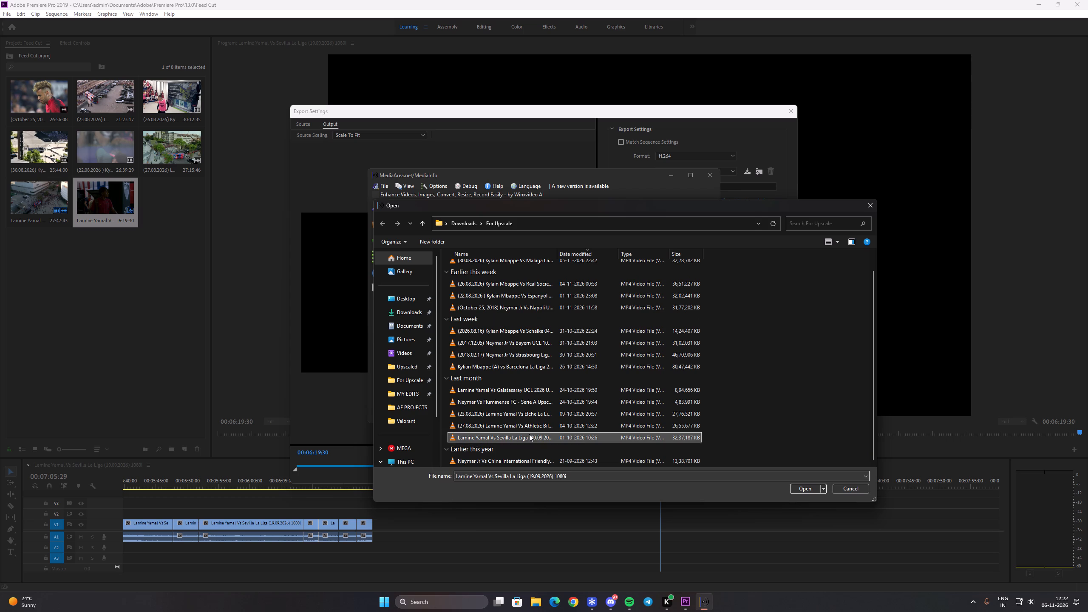
pyautogui.click(804, 489)
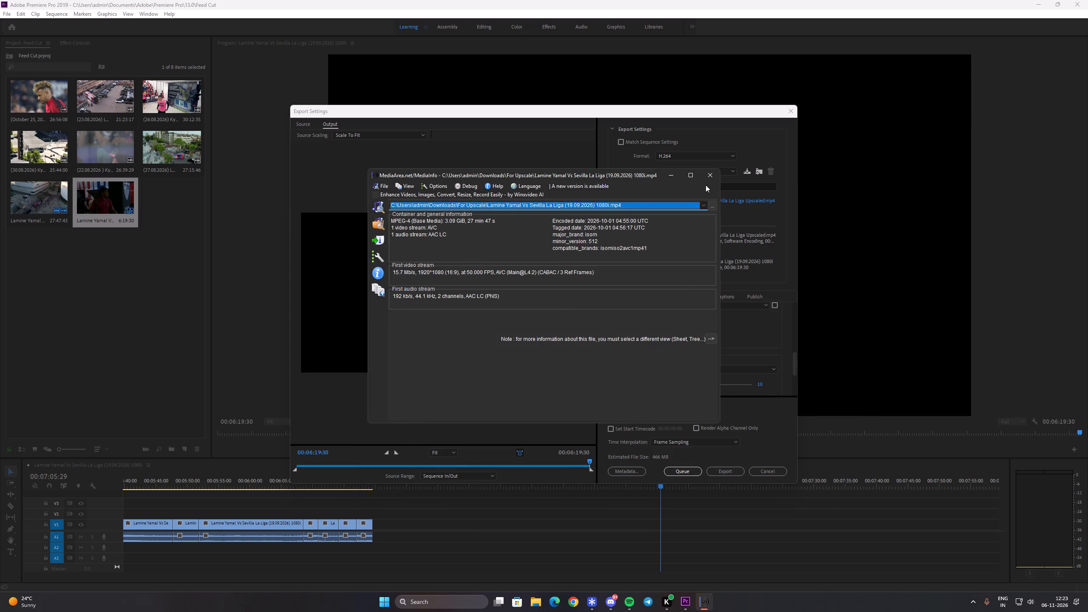
pyautogui.click(711, 179)
# Set the export's target bitrate to 15.7 Mbps.
pyautogui.click(758, 385)
pyautogui.write('15.7')
pyautogui.press('Return')
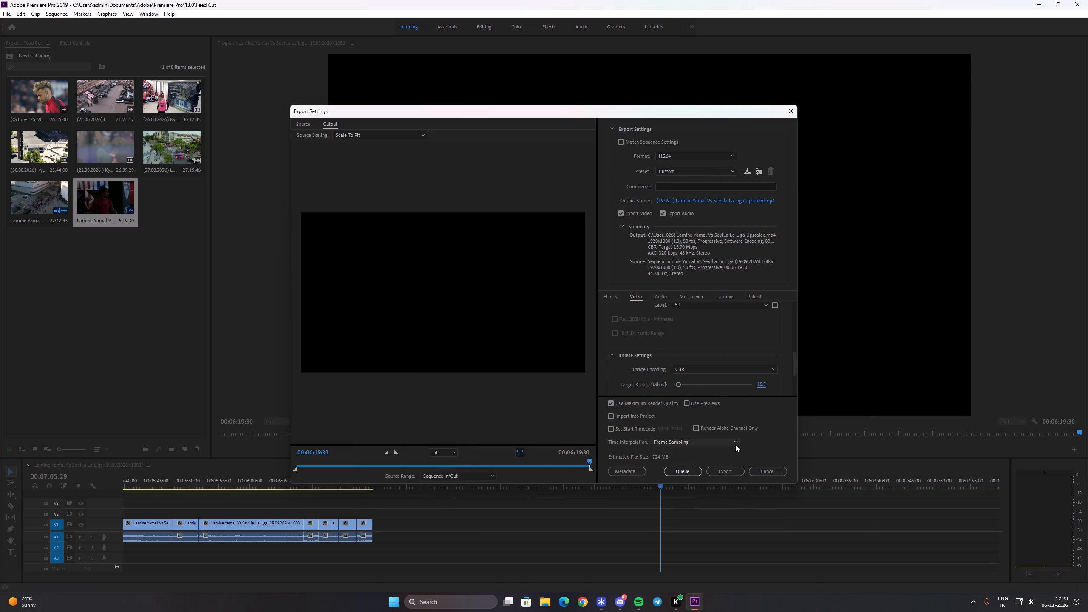
# Start exporting the trimmed Yamal sequence with the configured settings.
pyautogui.click(725, 469)
pyautogui.click(525, 311)
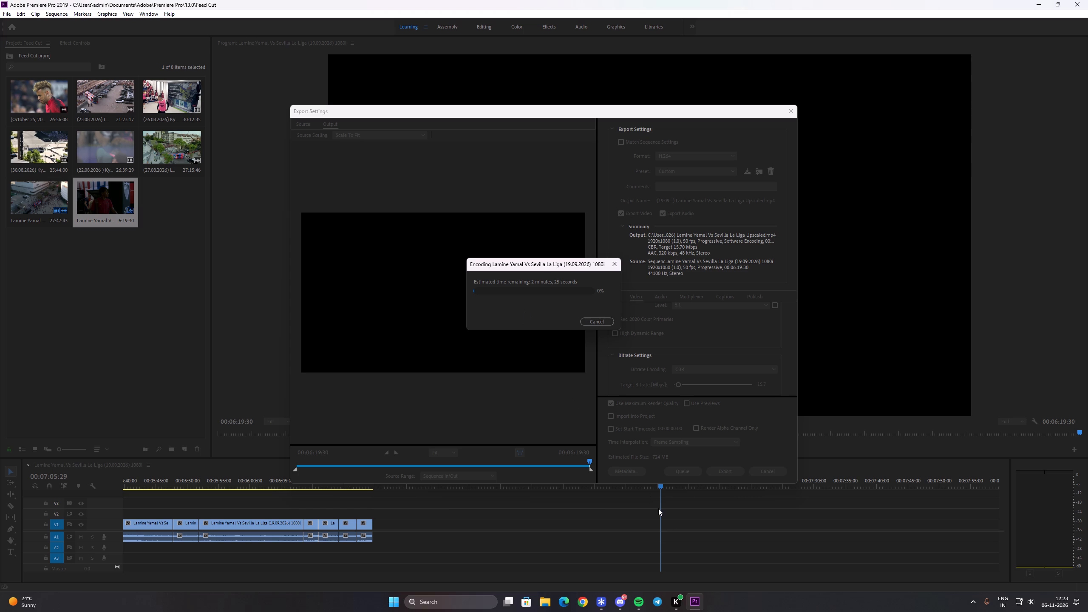